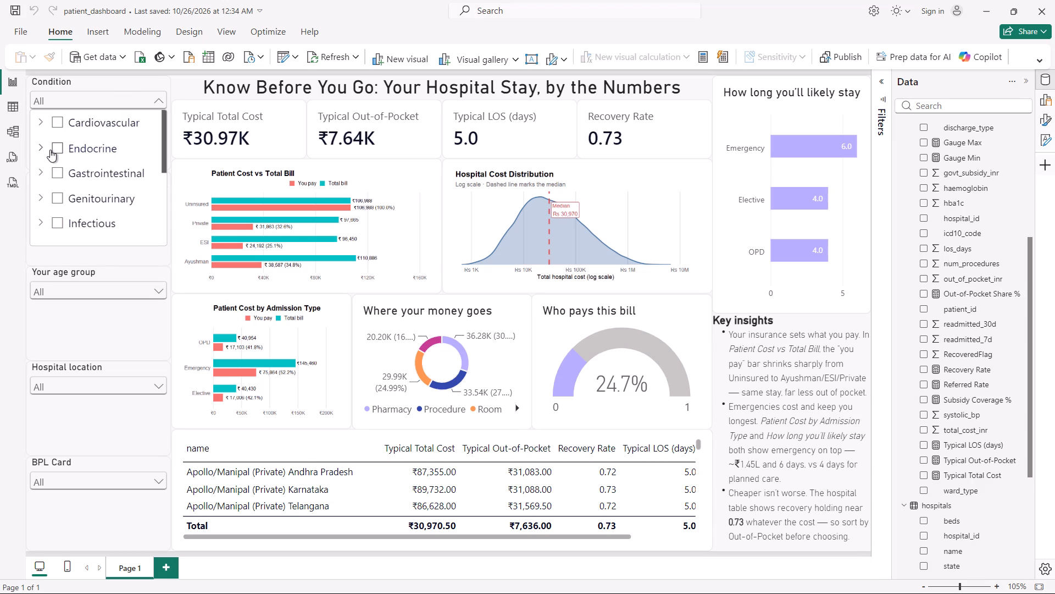
click(57, 173)
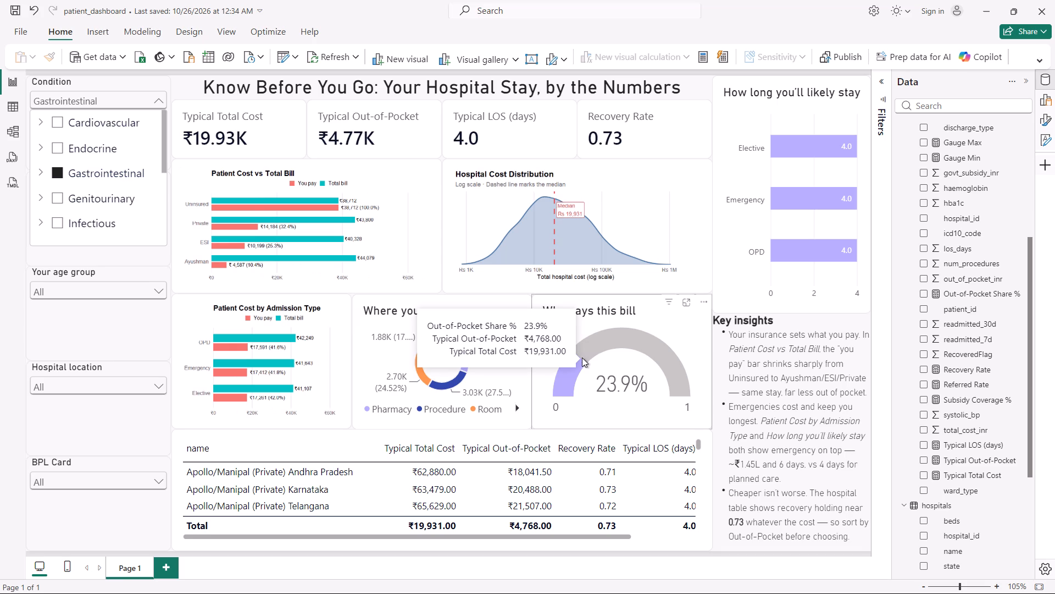
click(54, 175)
scroll(79, 205, down, 7)
click(54, 203)
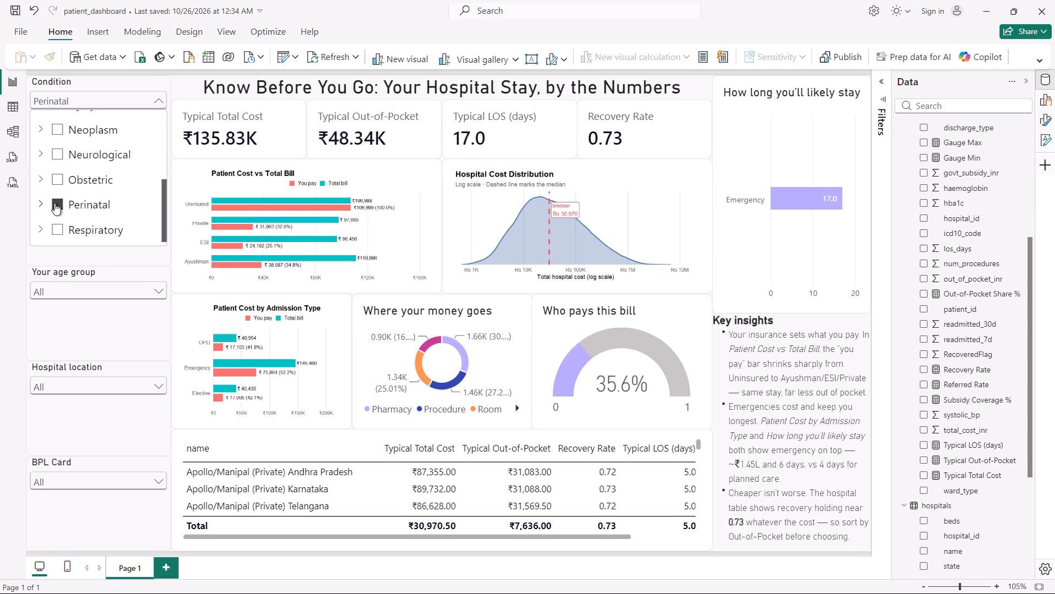
click(54, 203)
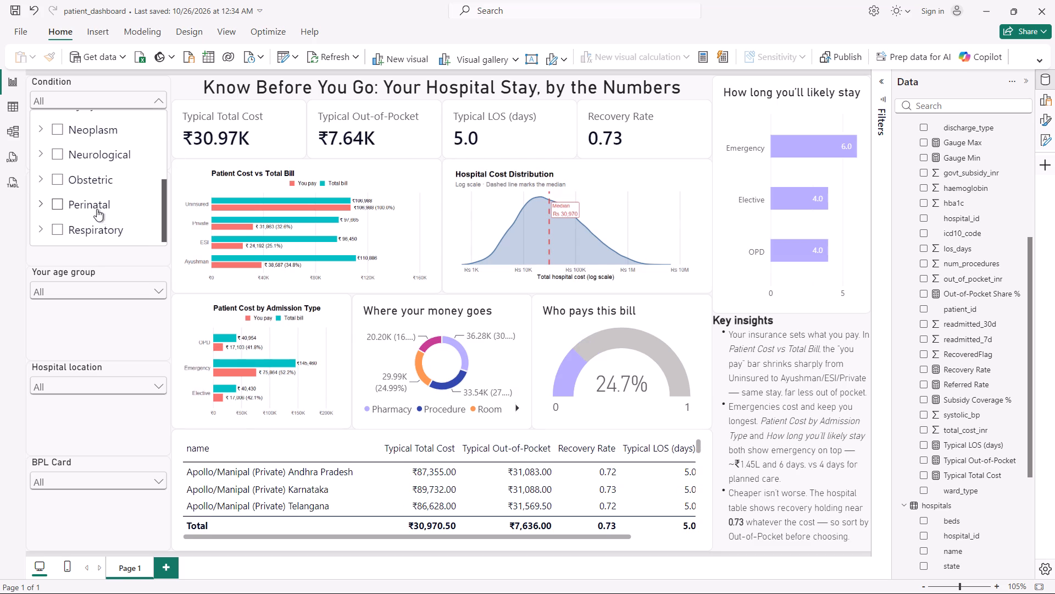
Check the gauge with BPL Card filtered to True and again to False, clearing each selection.
click(121, 484)
click(53, 375)
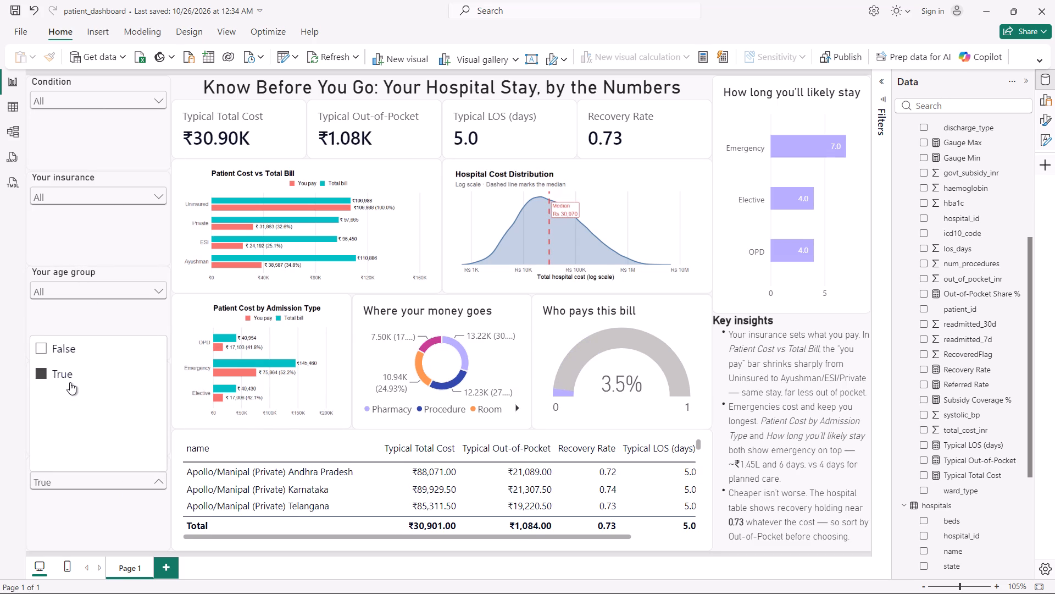
click(56, 377)
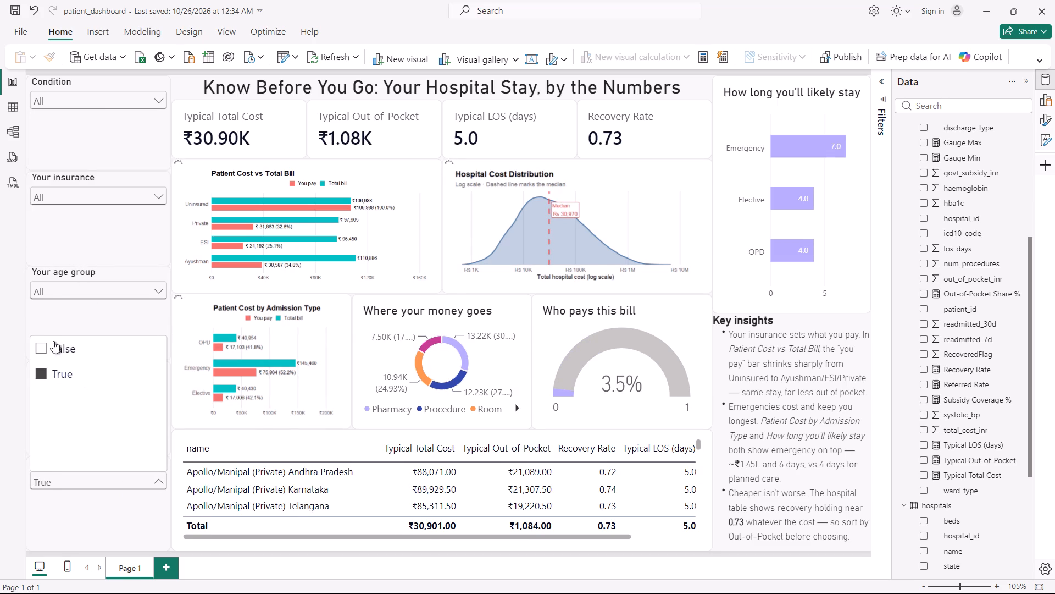
click(46, 347)
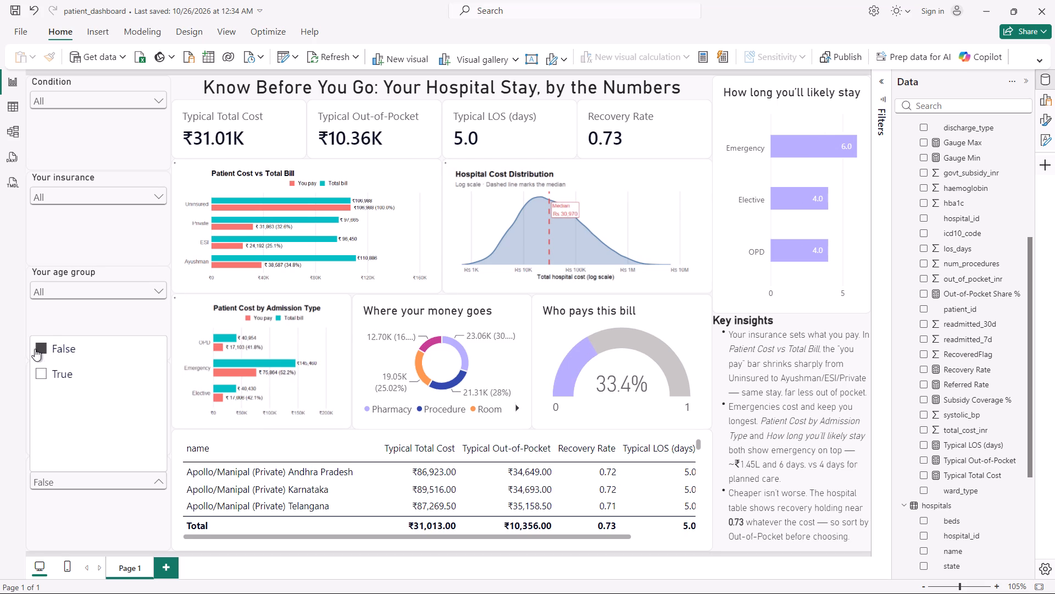
click(33, 349)
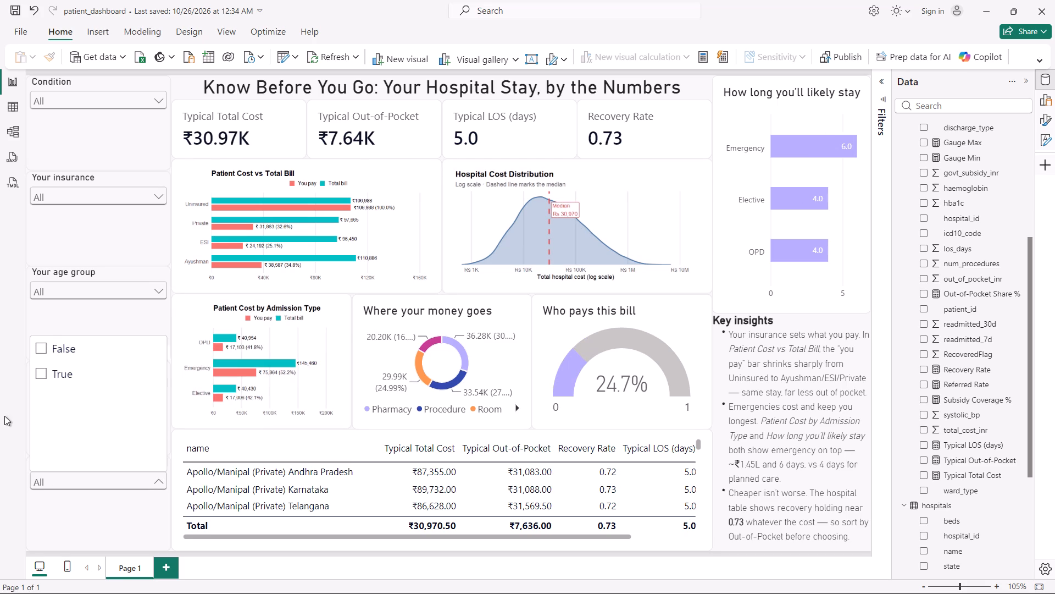
click(4, 416)
Filter the dashboard to the 18-30 age group.
click(75, 301)
click(83, 294)
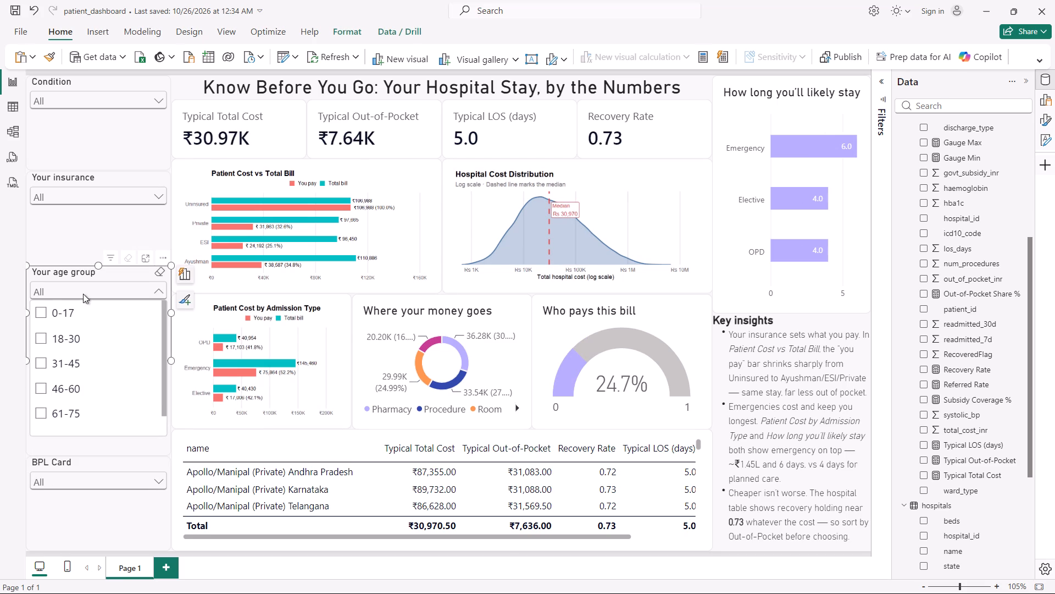
click(61, 336)
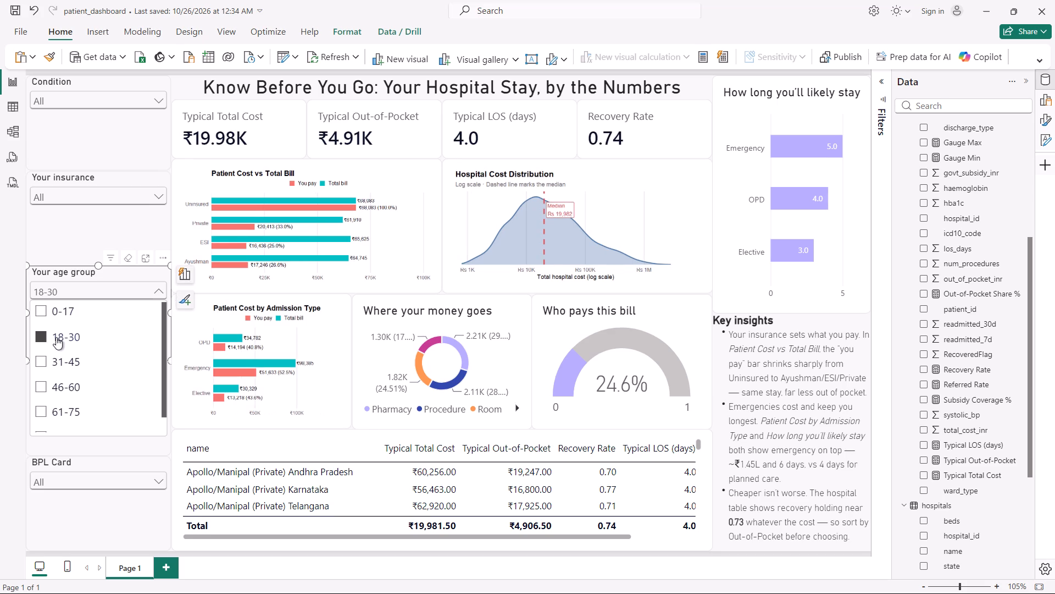
click(70, 342)
click(55, 339)
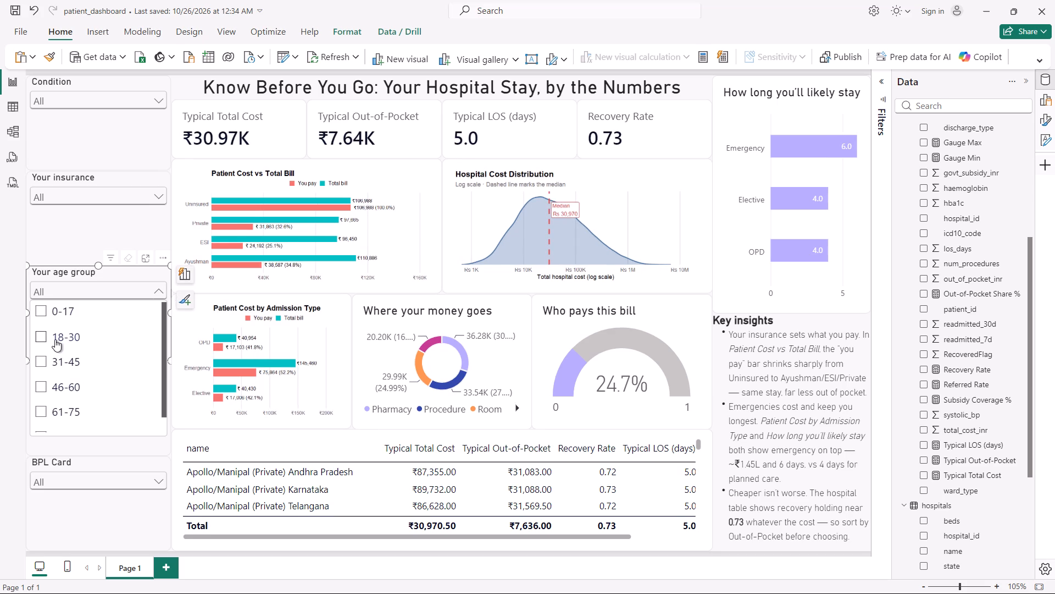
Filter the dashboard to Private insurance and BPL Card False.
click(102, 199)
click(62, 276)
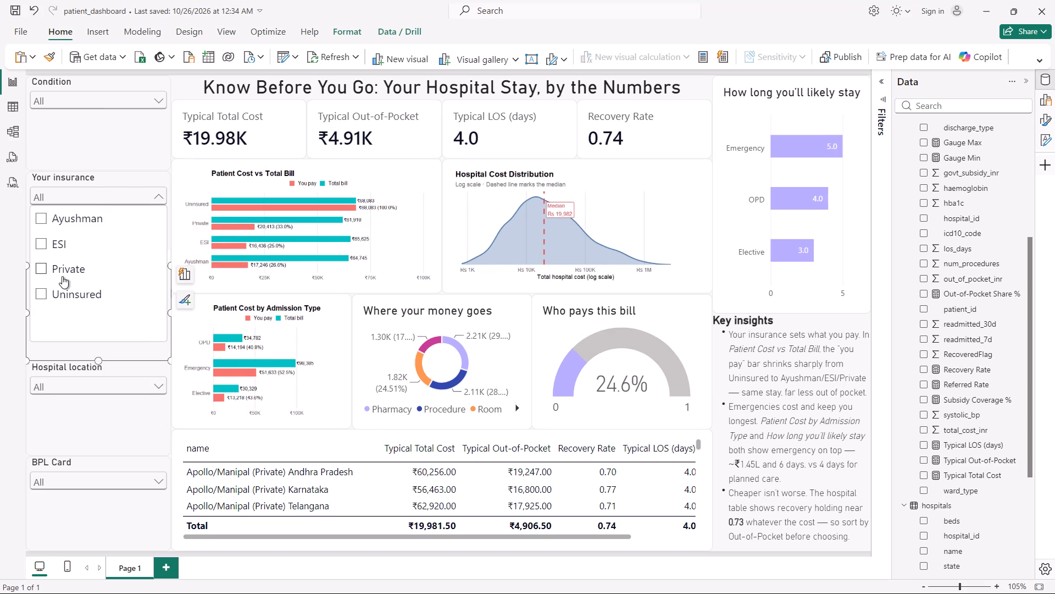
click(91, 479)
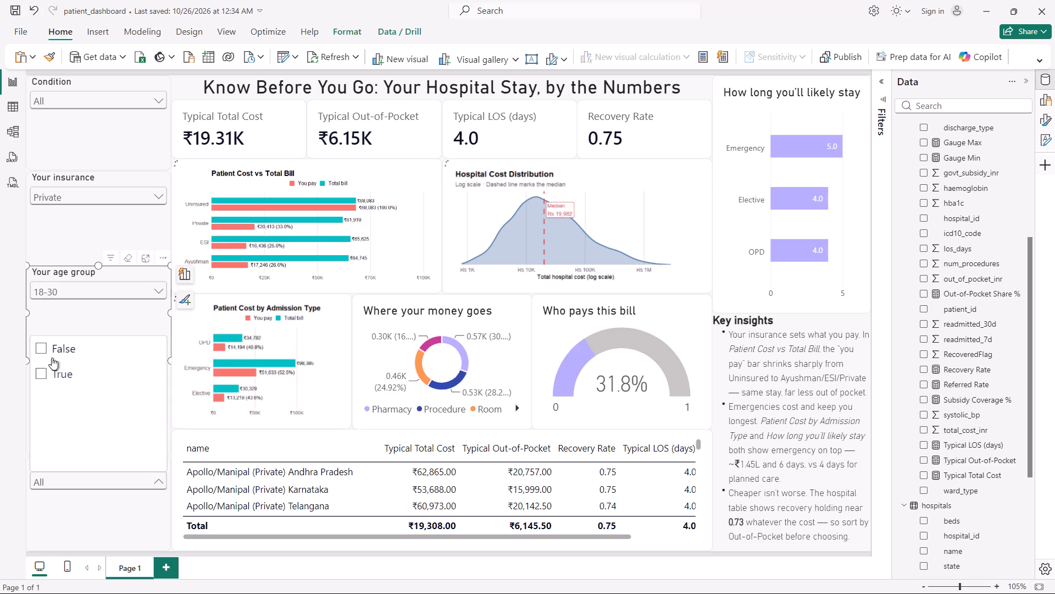
click(50, 349)
click(14, 352)
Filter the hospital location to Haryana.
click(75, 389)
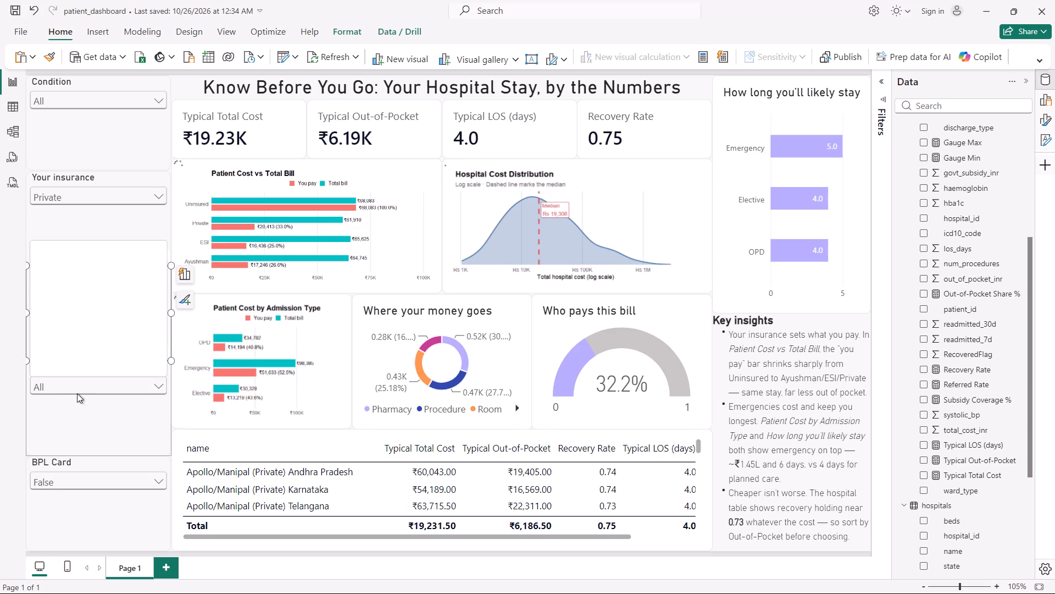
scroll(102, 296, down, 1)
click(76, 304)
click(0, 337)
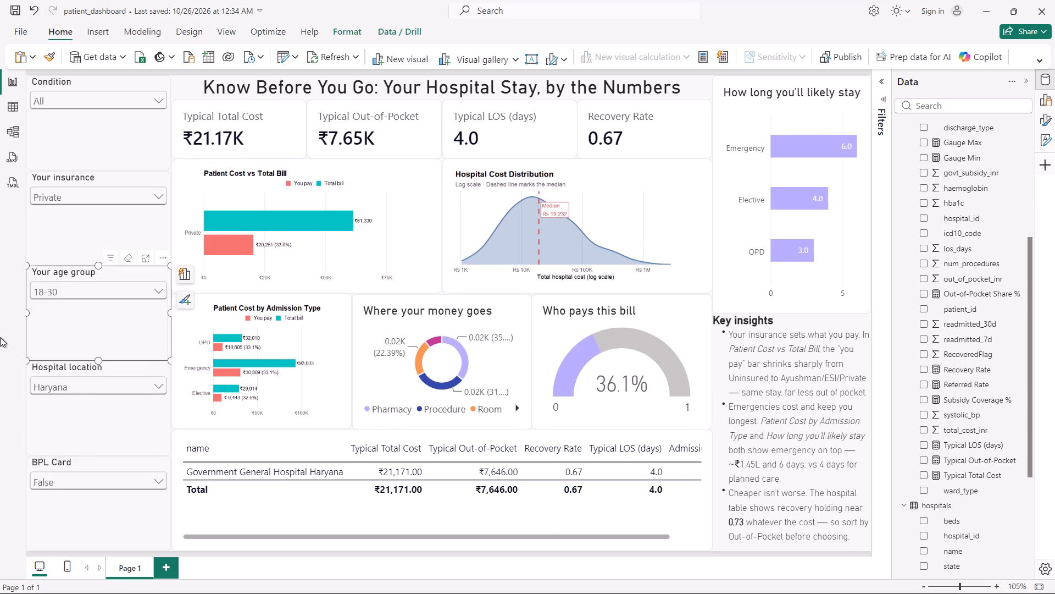
Set the hospital location filter to Maharashtra.
click(123, 383)
scroll(145, 317, down, 3)
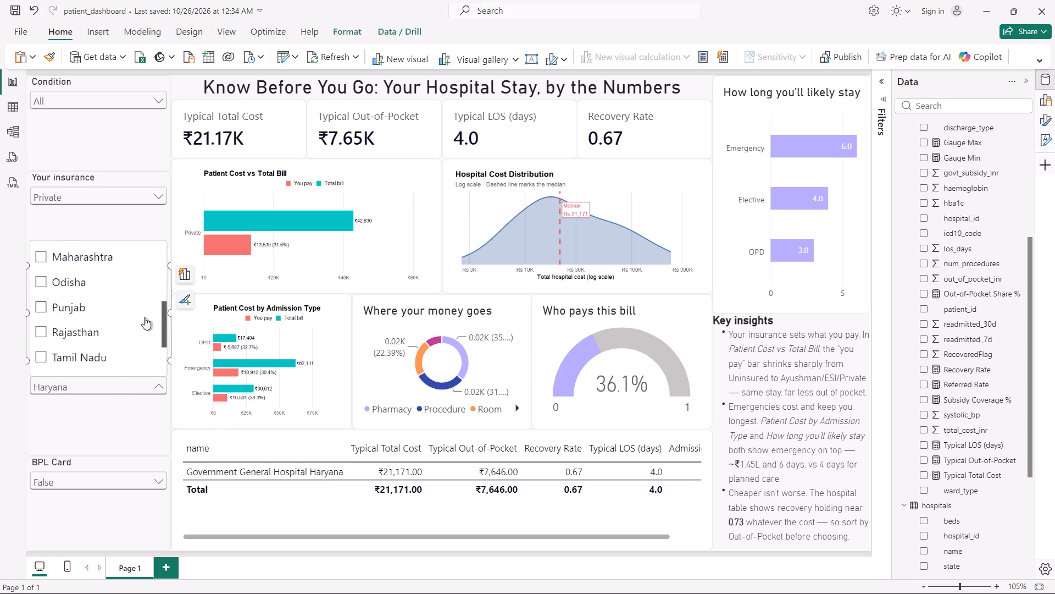
click(75, 278)
click(0, 323)
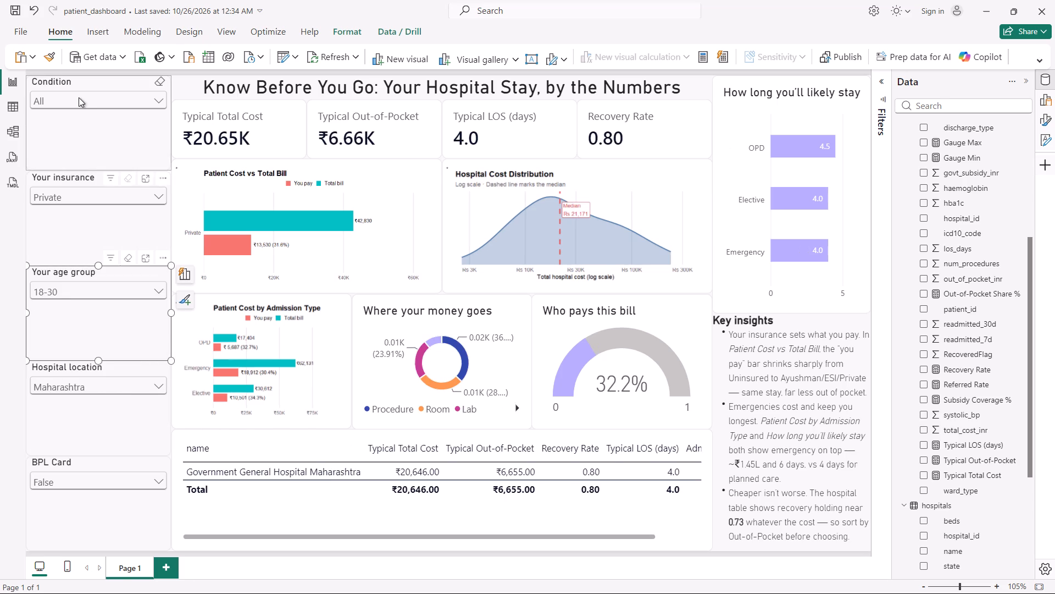
Filter the Condition to Injury.
click(81, 101)
scroll(86, 146, up, 6)
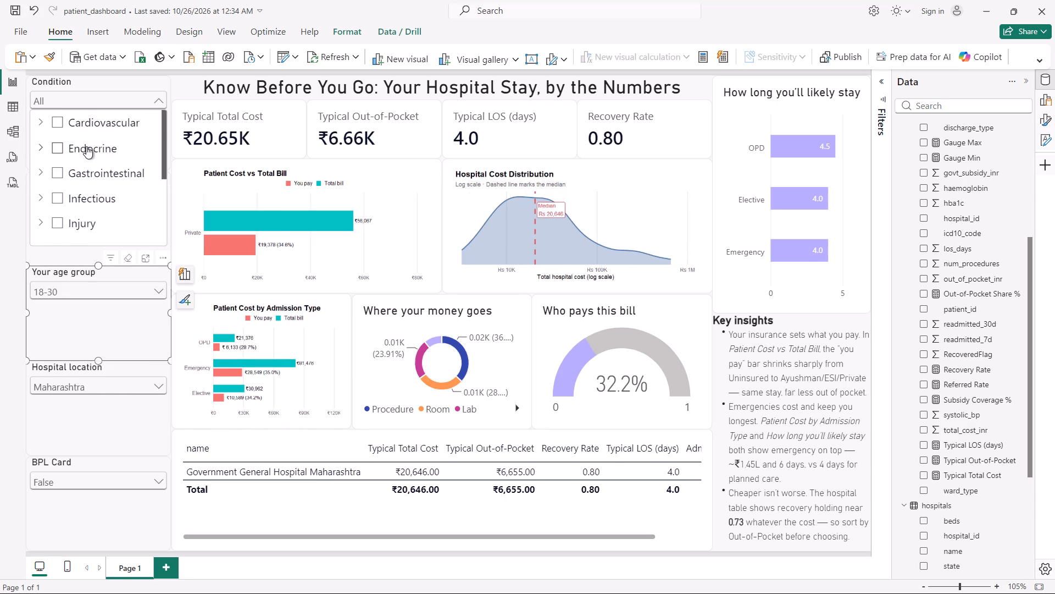
click(78, 228)
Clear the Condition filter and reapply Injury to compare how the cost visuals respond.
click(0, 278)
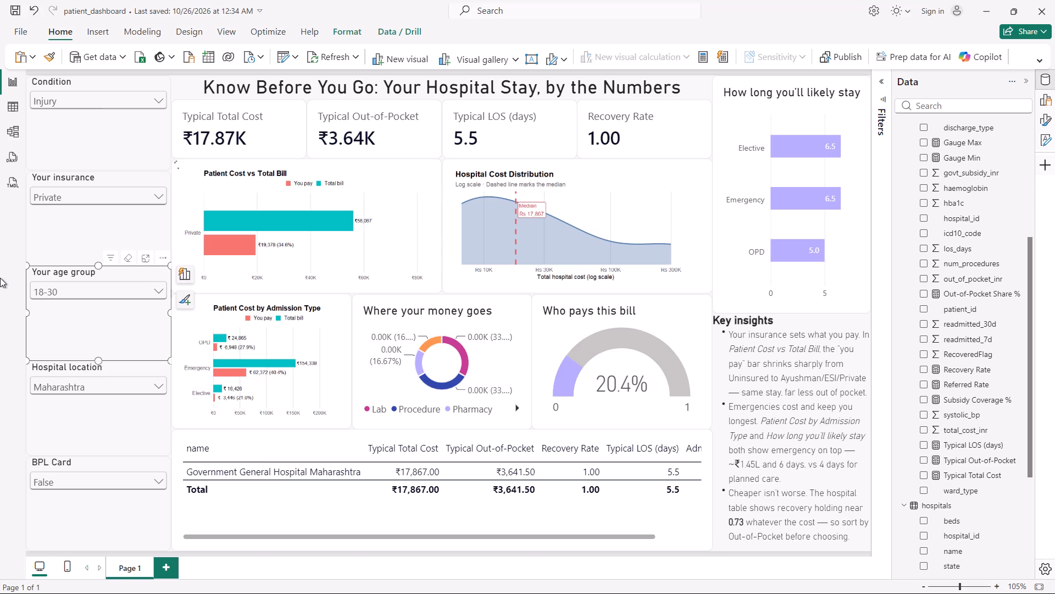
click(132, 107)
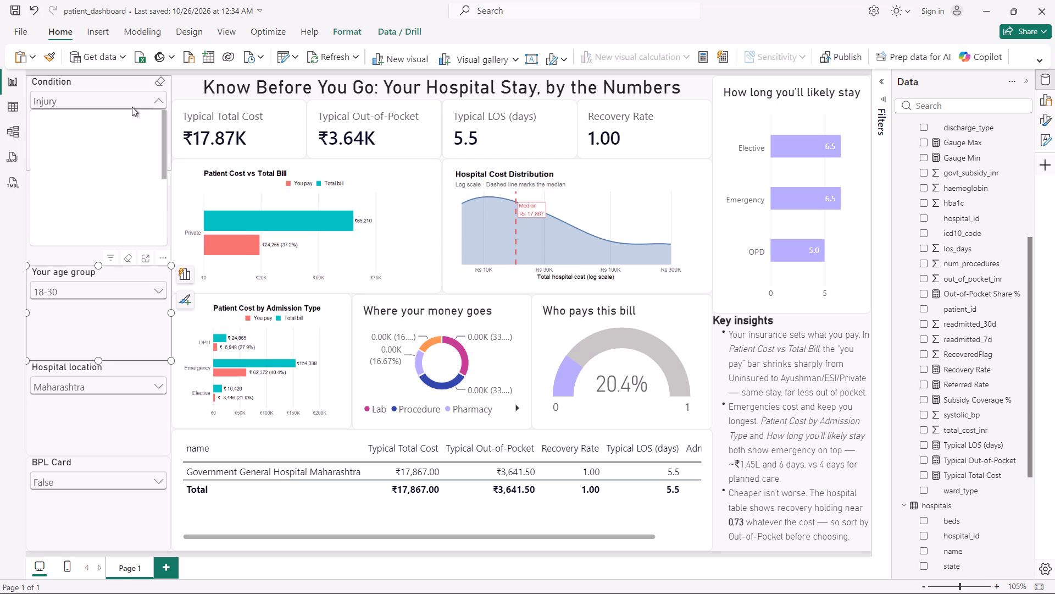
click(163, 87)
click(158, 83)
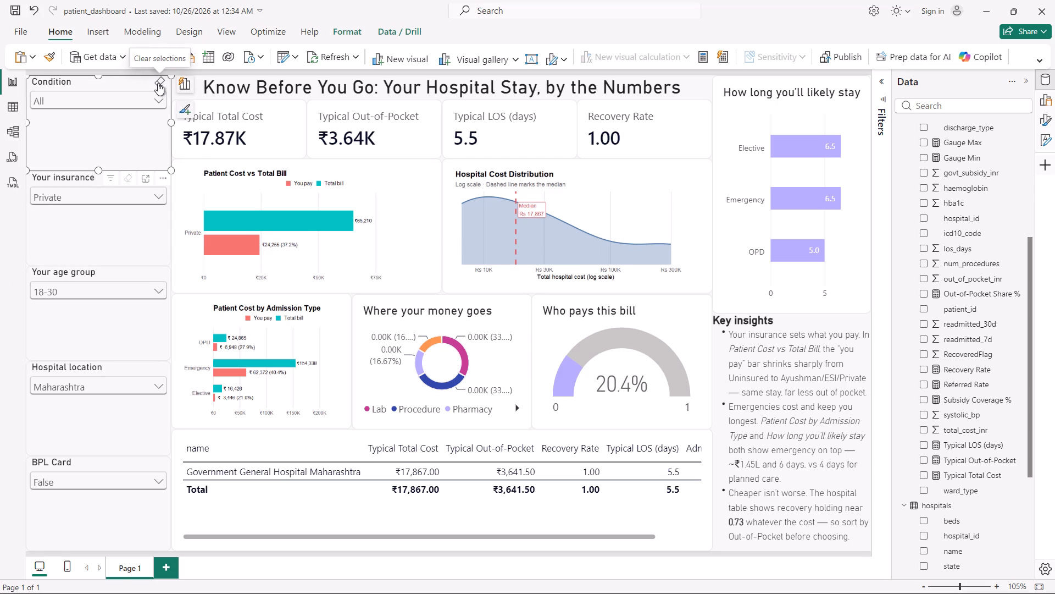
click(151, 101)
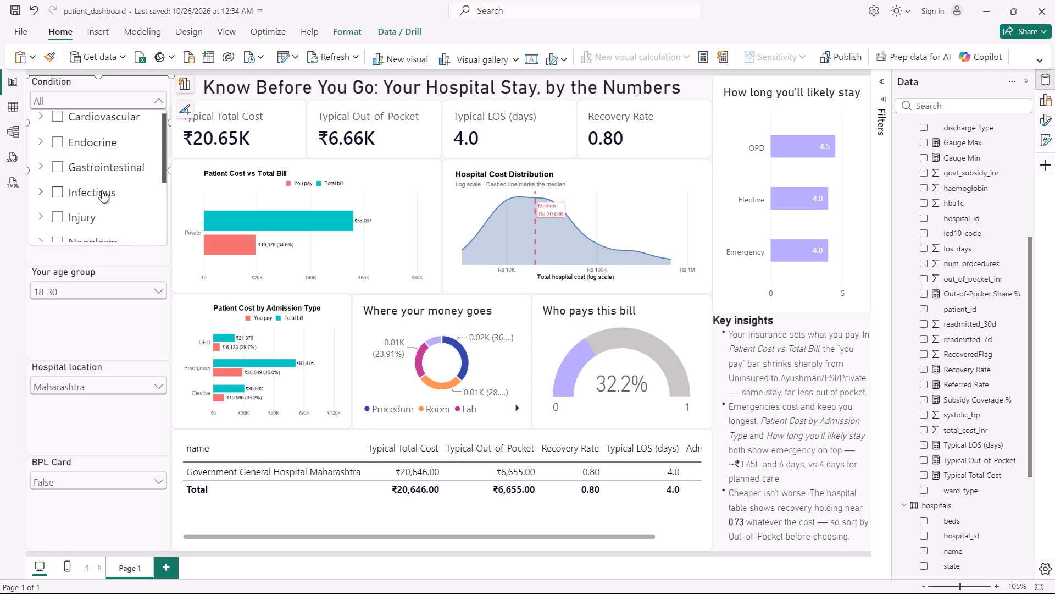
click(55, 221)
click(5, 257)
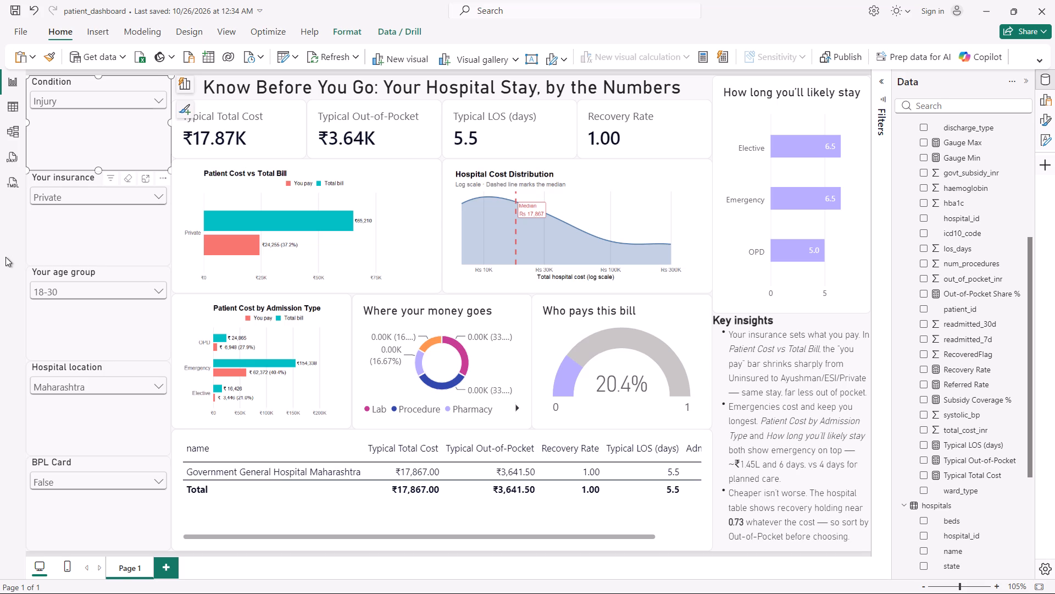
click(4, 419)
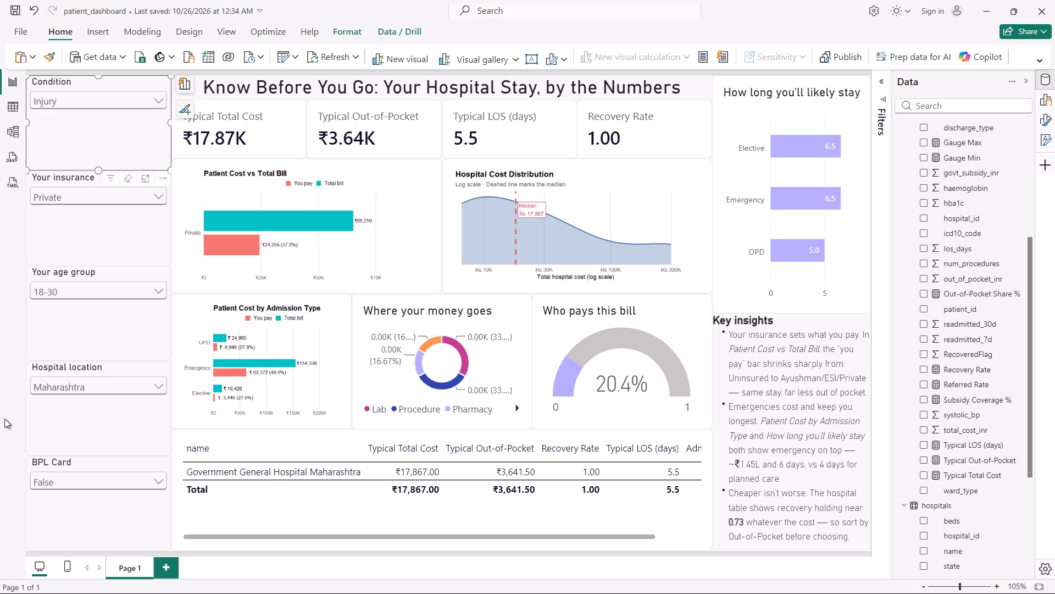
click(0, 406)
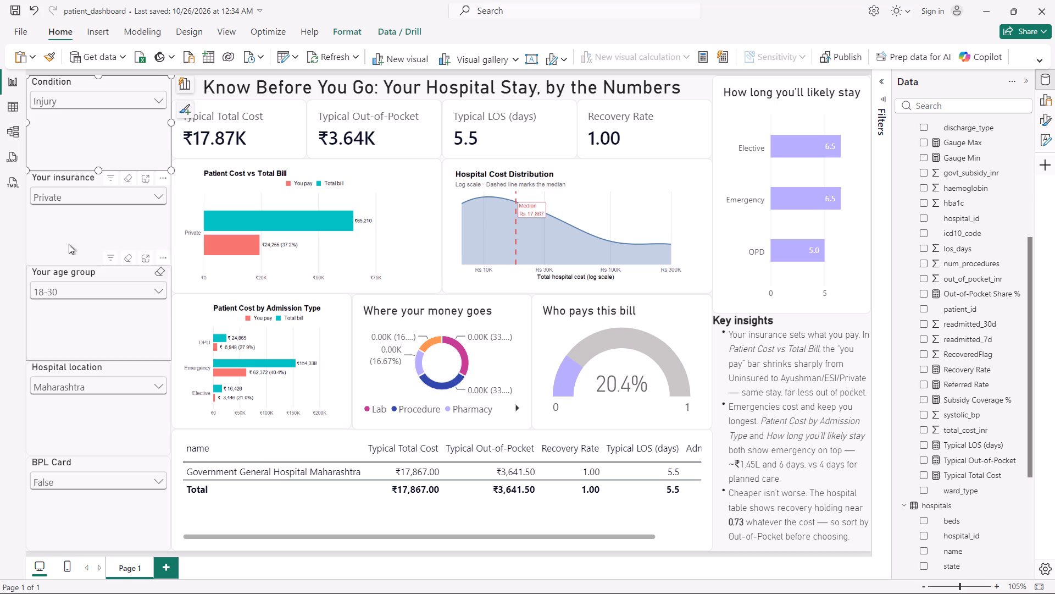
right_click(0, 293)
Capture a screenshot of the filtered dashboard page and attach it to the ChatGPT conversation in the browser.
key(shift+super+s)
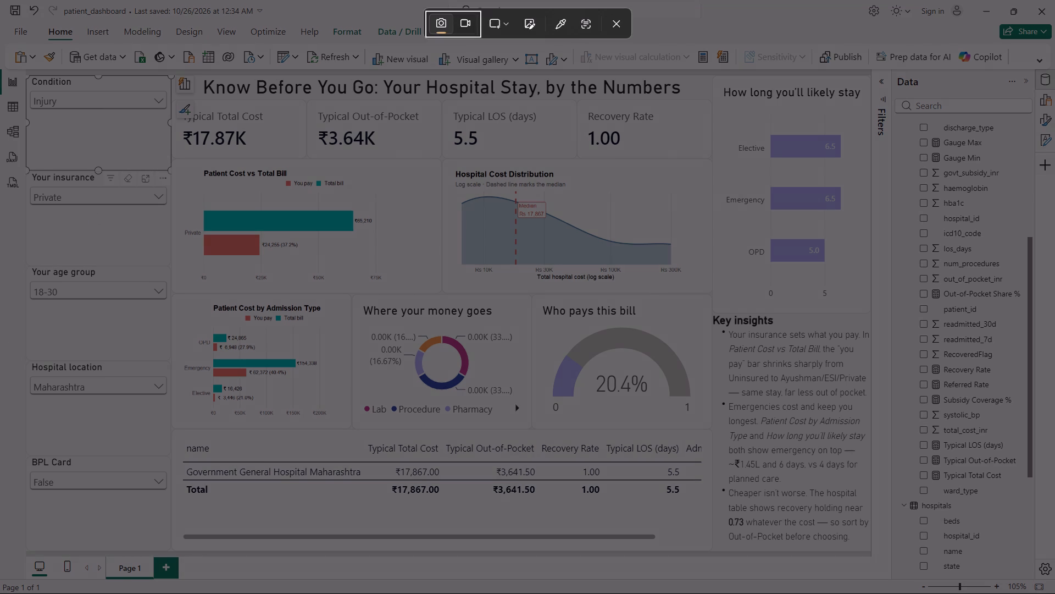
drag(0, 0, 994, 593)
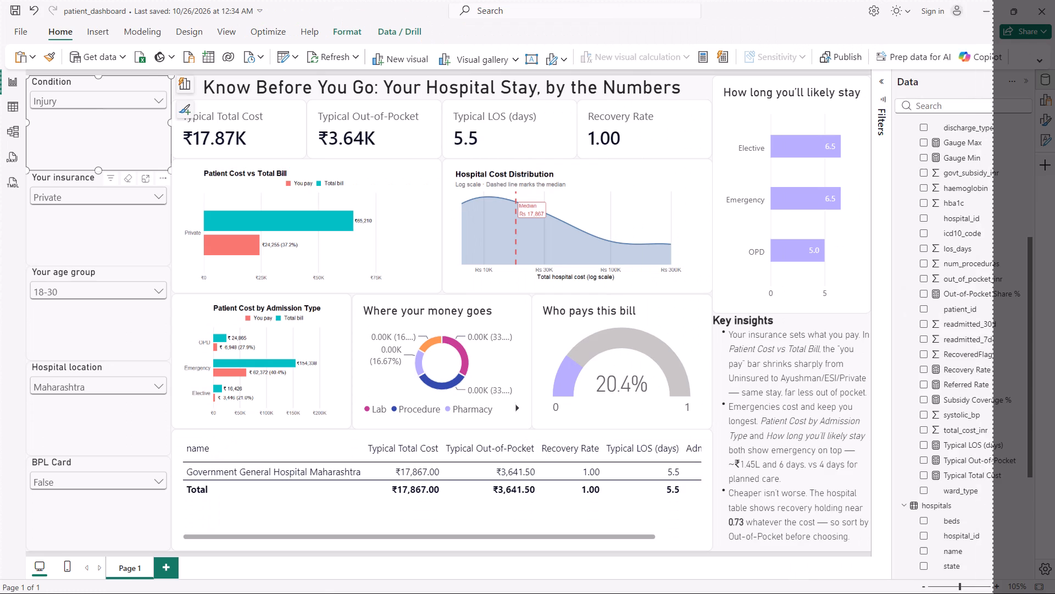
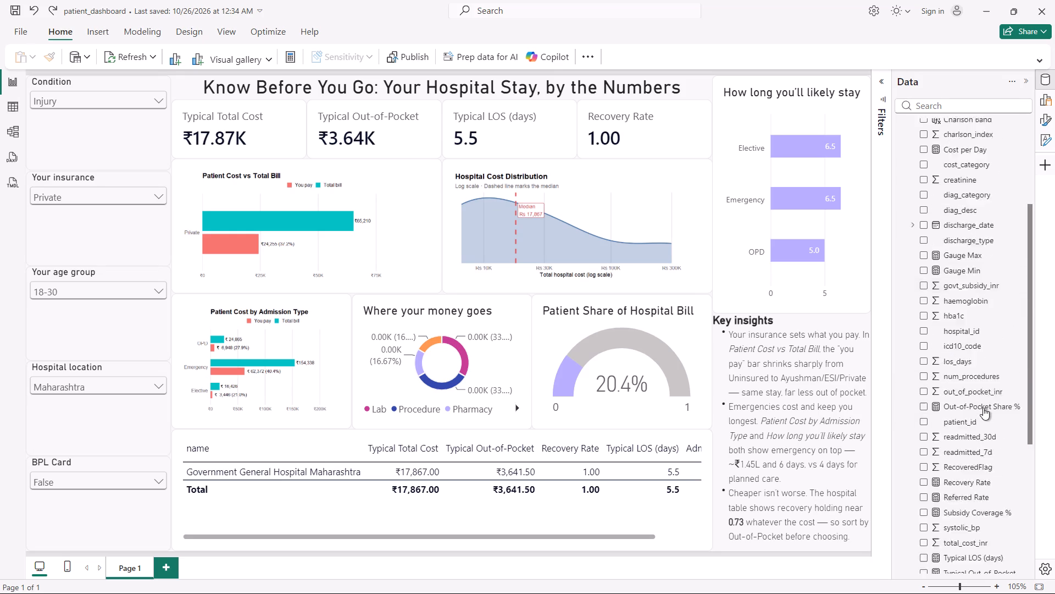
click(670, 492)
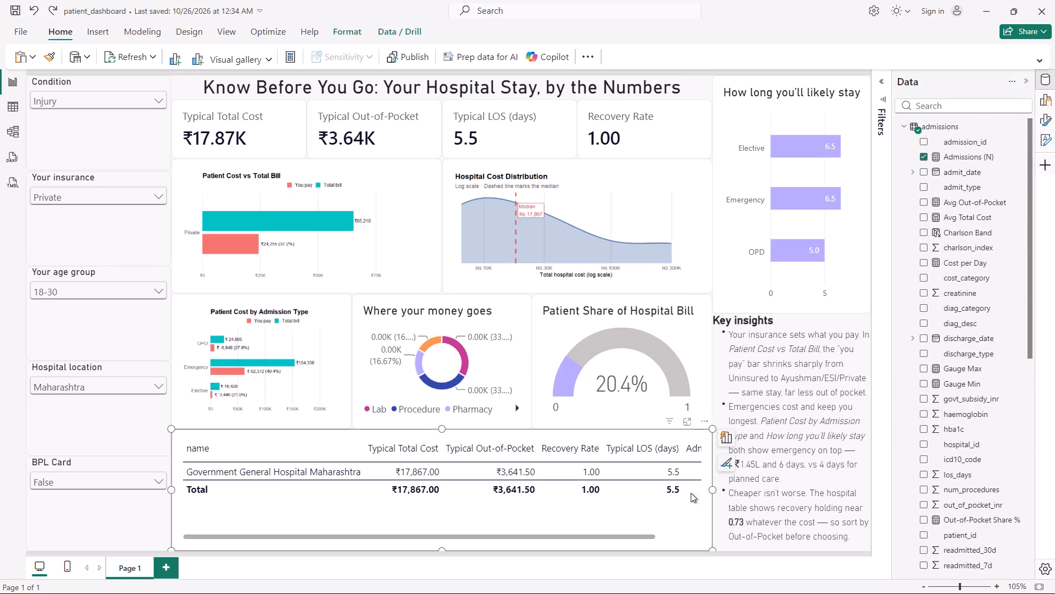
scroll(1054, 422, down, 2)
scroll(1007, 425, down, 1)
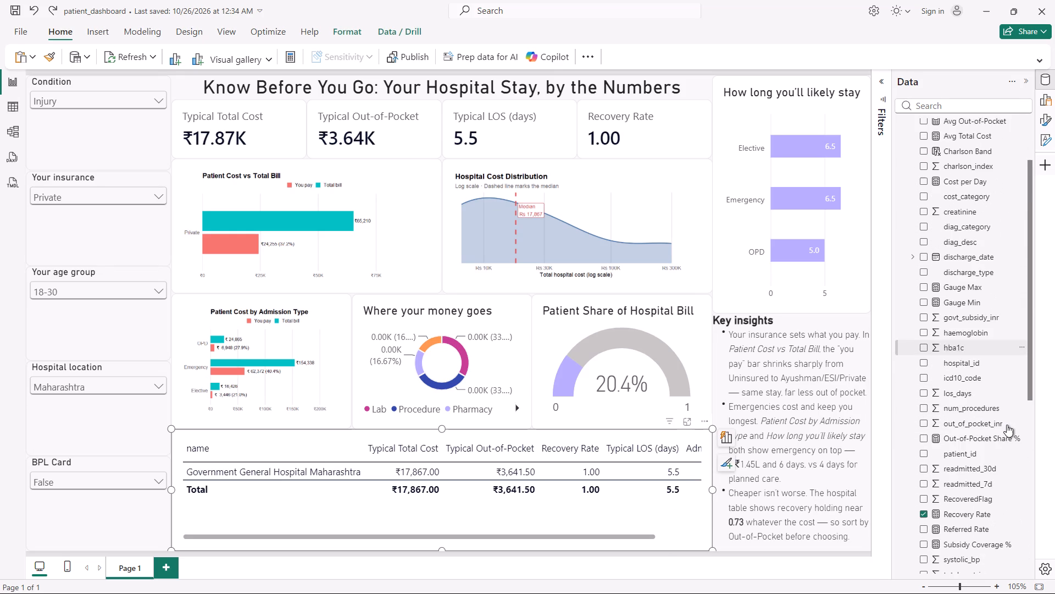
scroll(1007, 425, down, 4)
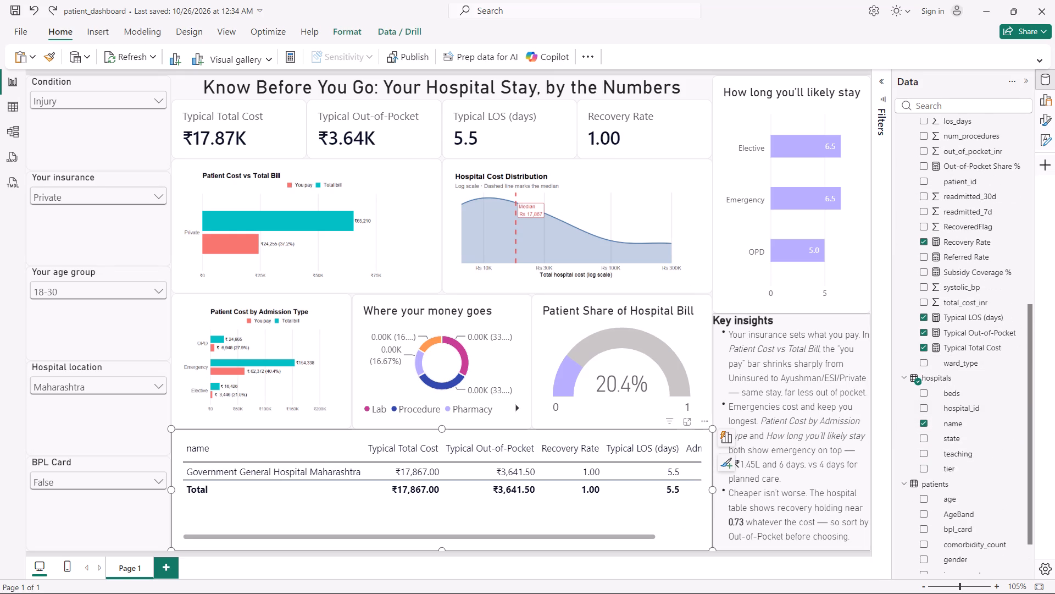
click(675, 524)
click(748, 572)
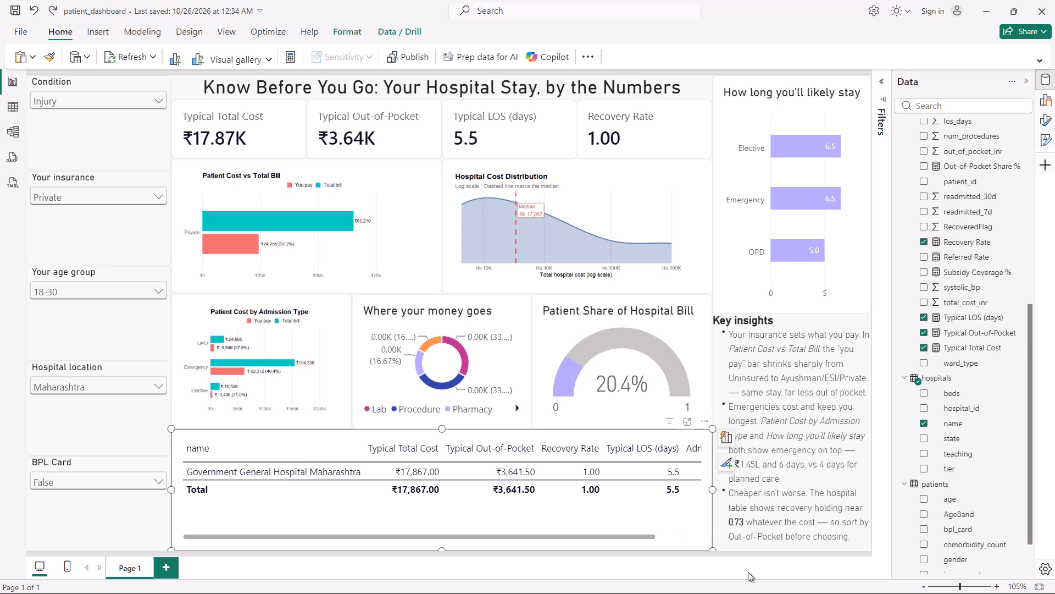
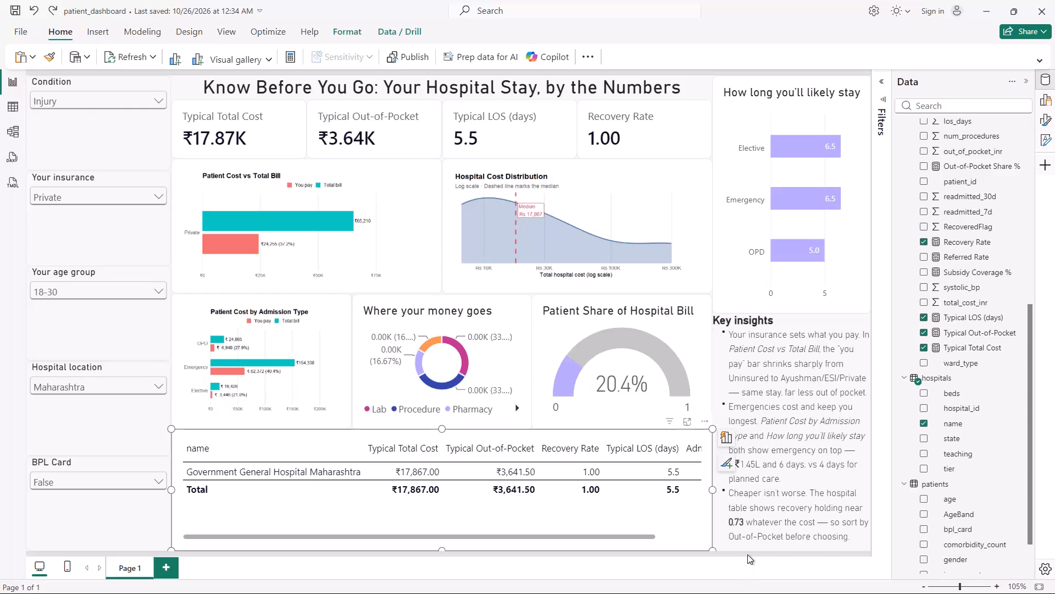
Deselect the hospital comparison table and examine all of its columns, from the hospital name through Admissions (N).
click(747, 554)
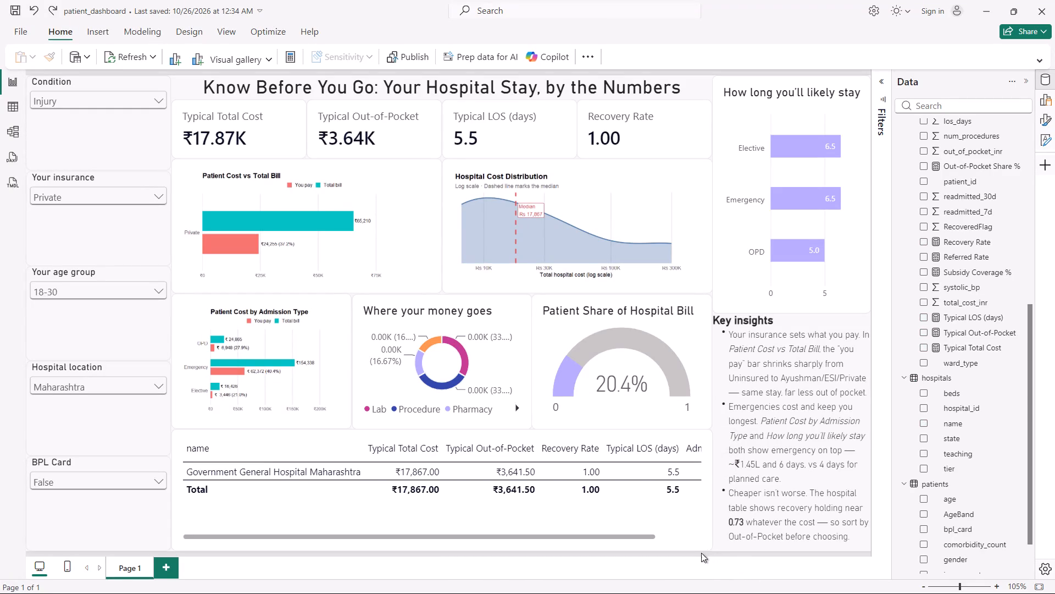
scroll(660, 476, left, 3)
scroll(660, 476, right, 5)
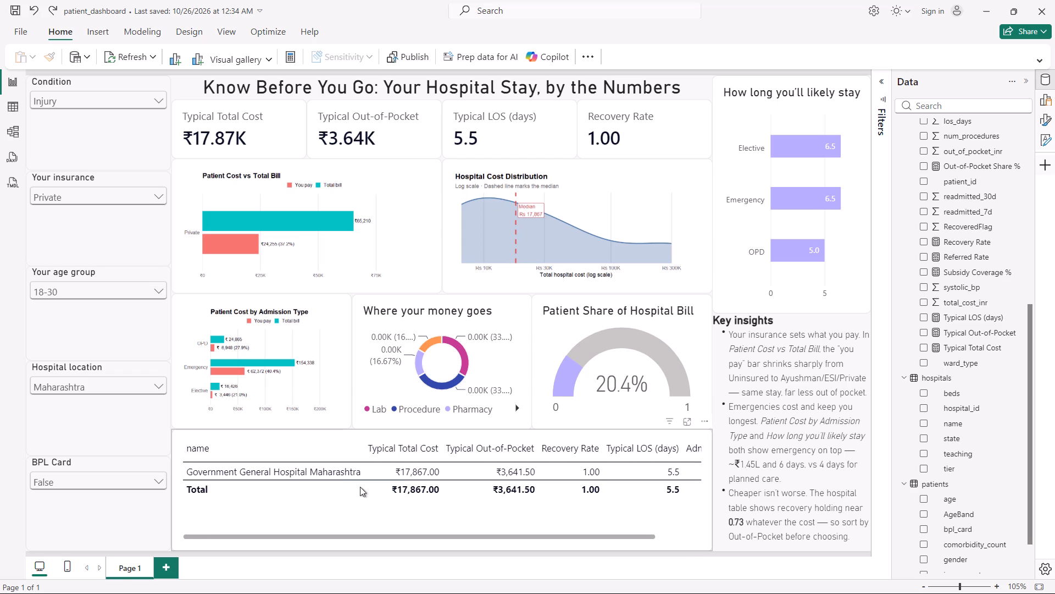
scroll(568, 471, left, 1)
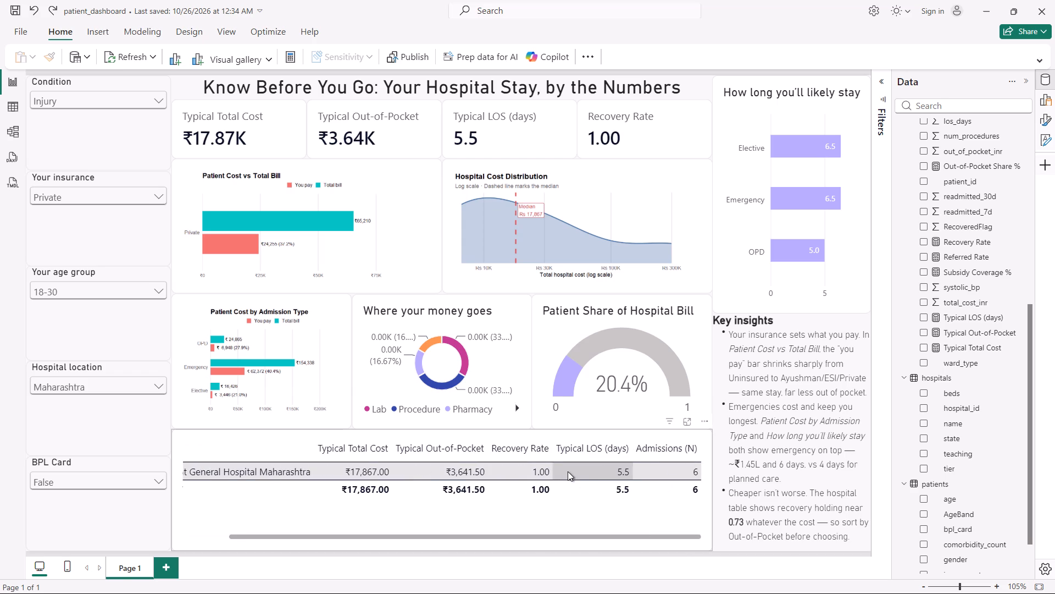
scroll(568, 471, left, 1)
scroll(628, 481, right, 2)
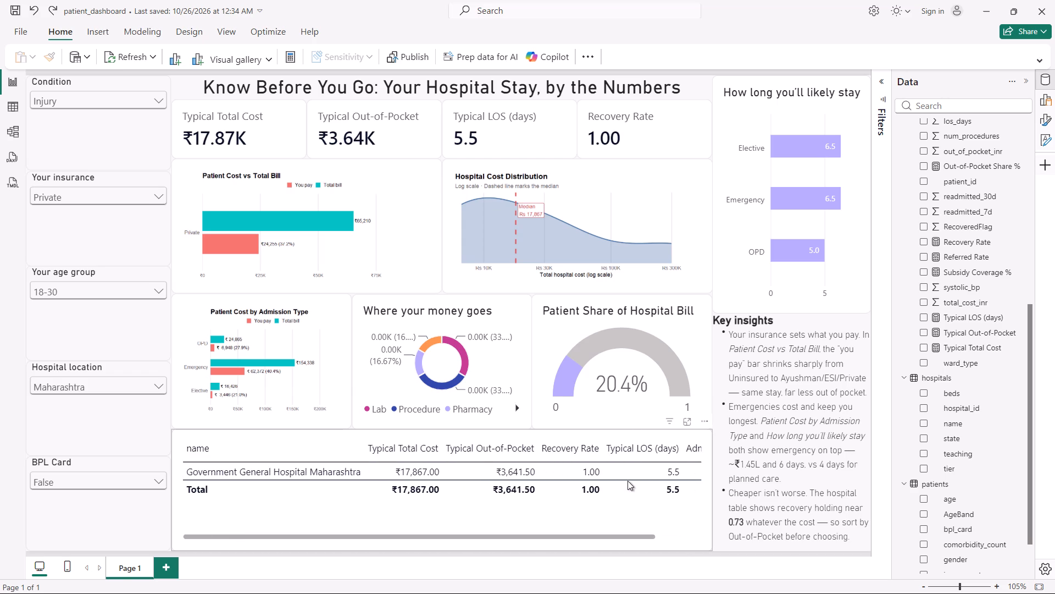
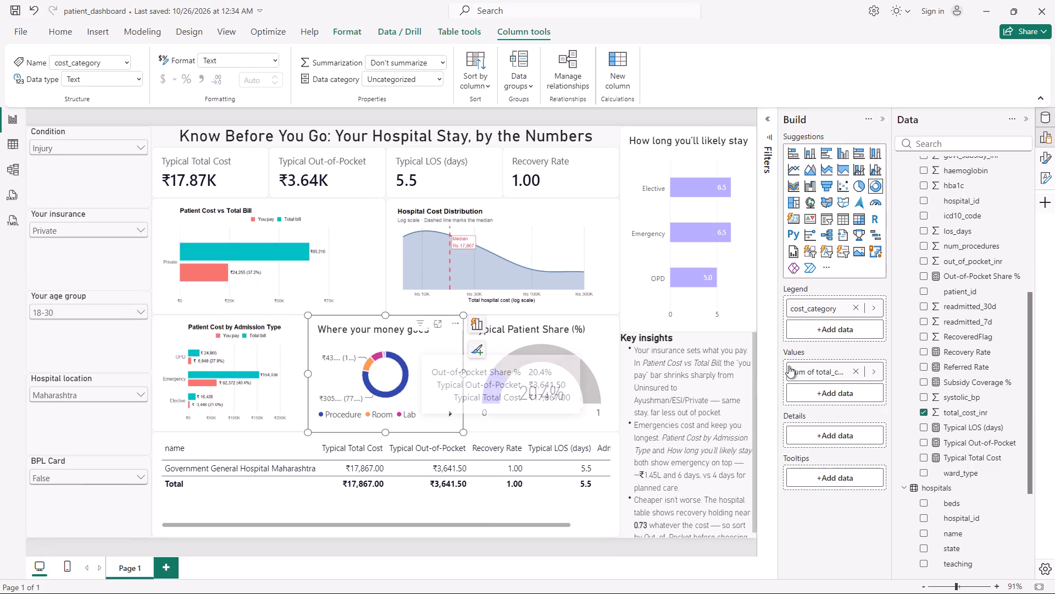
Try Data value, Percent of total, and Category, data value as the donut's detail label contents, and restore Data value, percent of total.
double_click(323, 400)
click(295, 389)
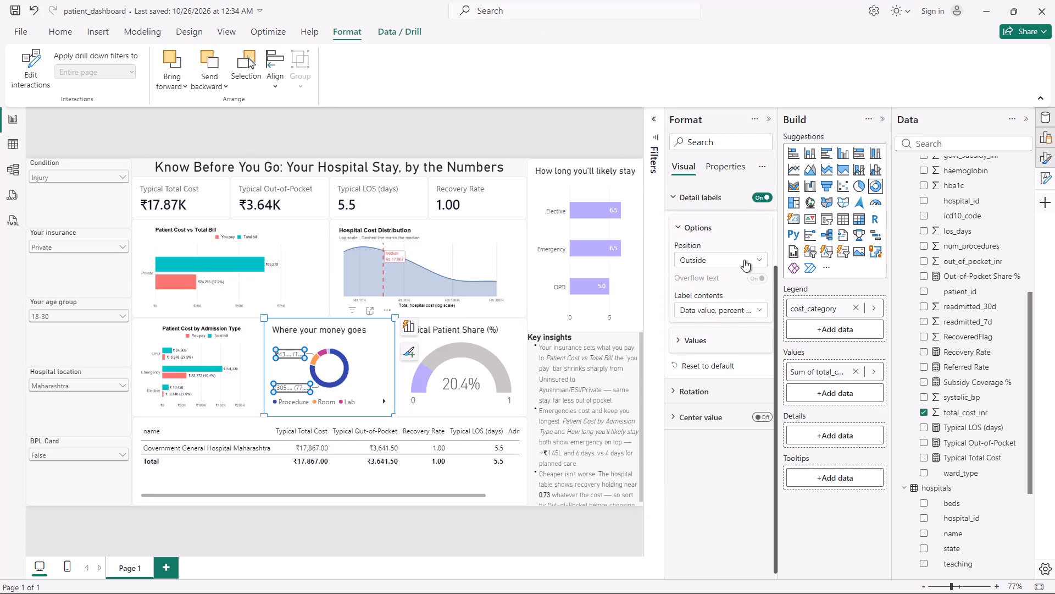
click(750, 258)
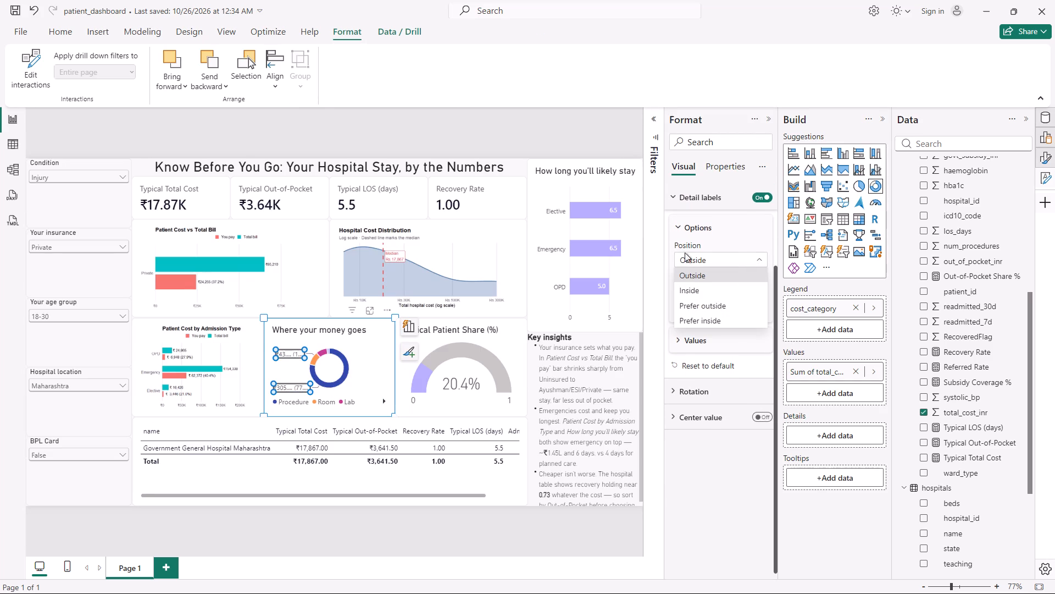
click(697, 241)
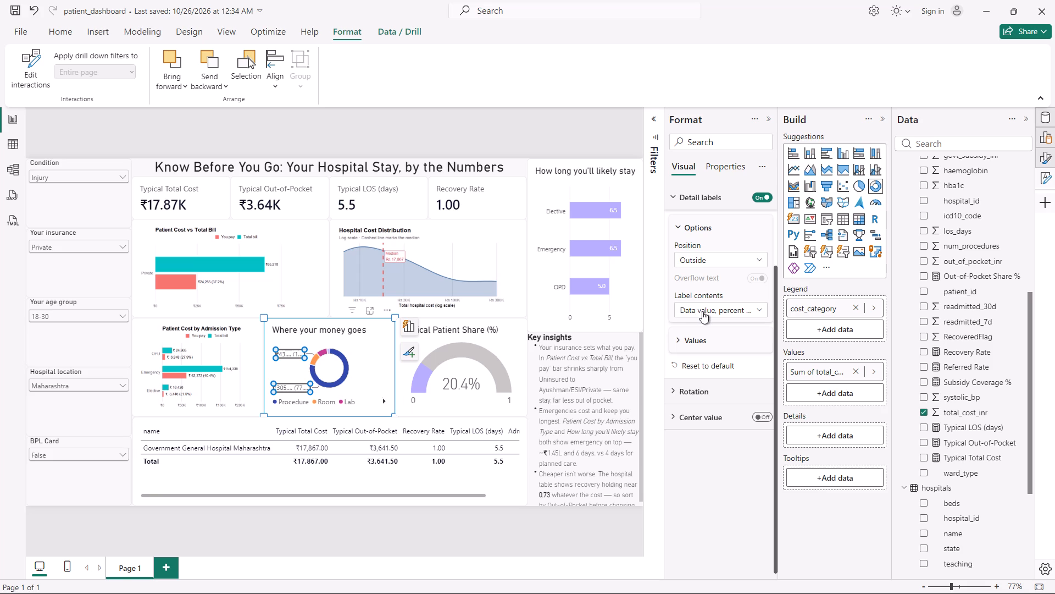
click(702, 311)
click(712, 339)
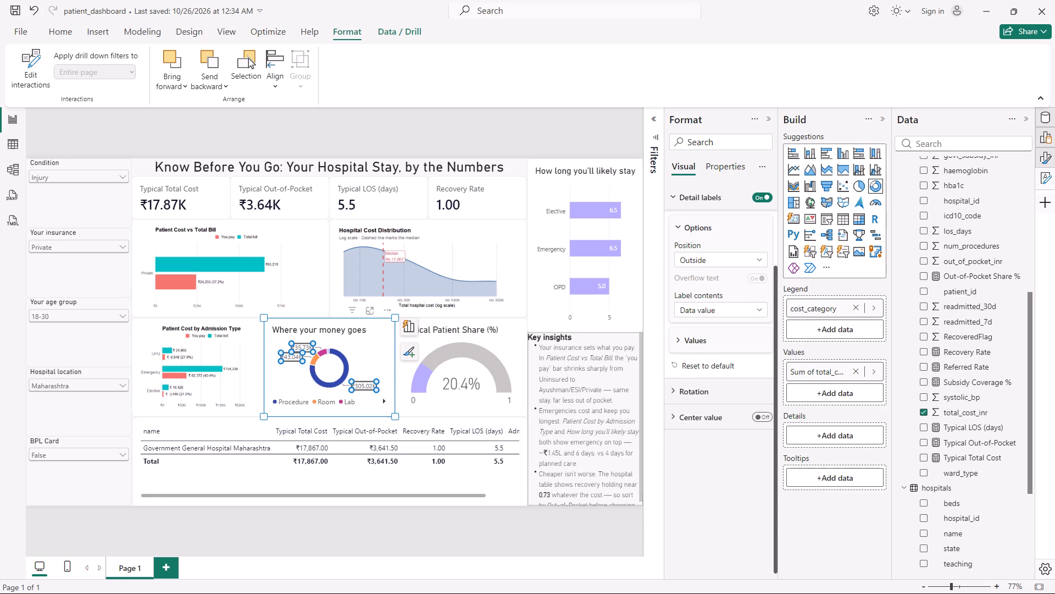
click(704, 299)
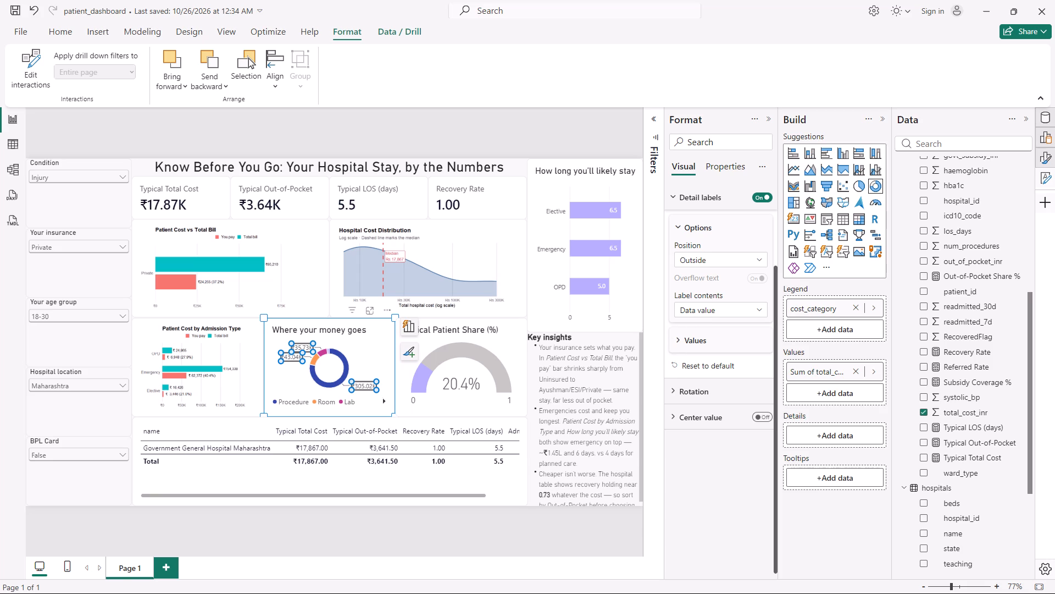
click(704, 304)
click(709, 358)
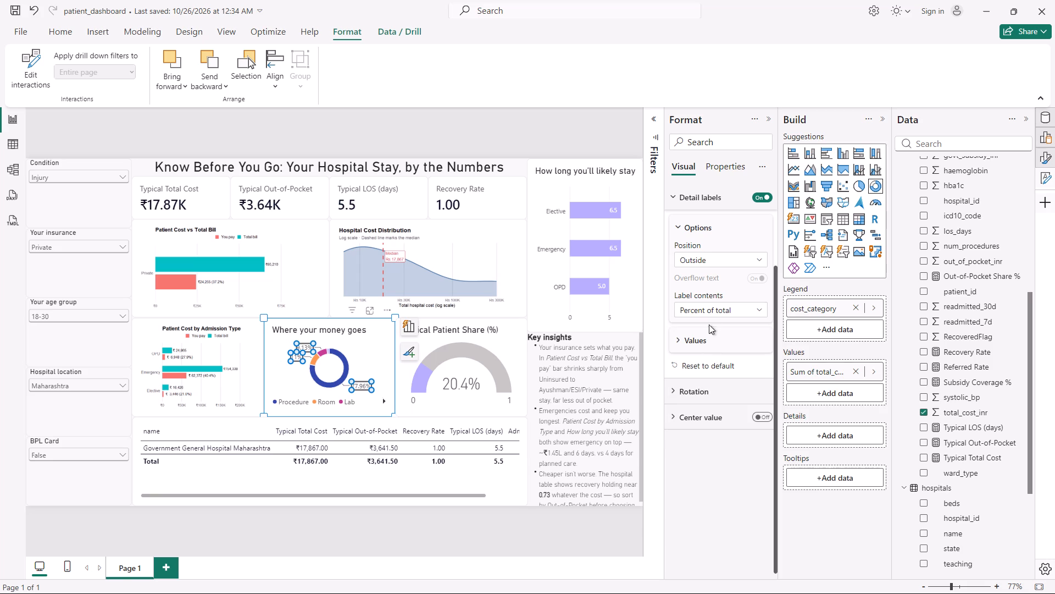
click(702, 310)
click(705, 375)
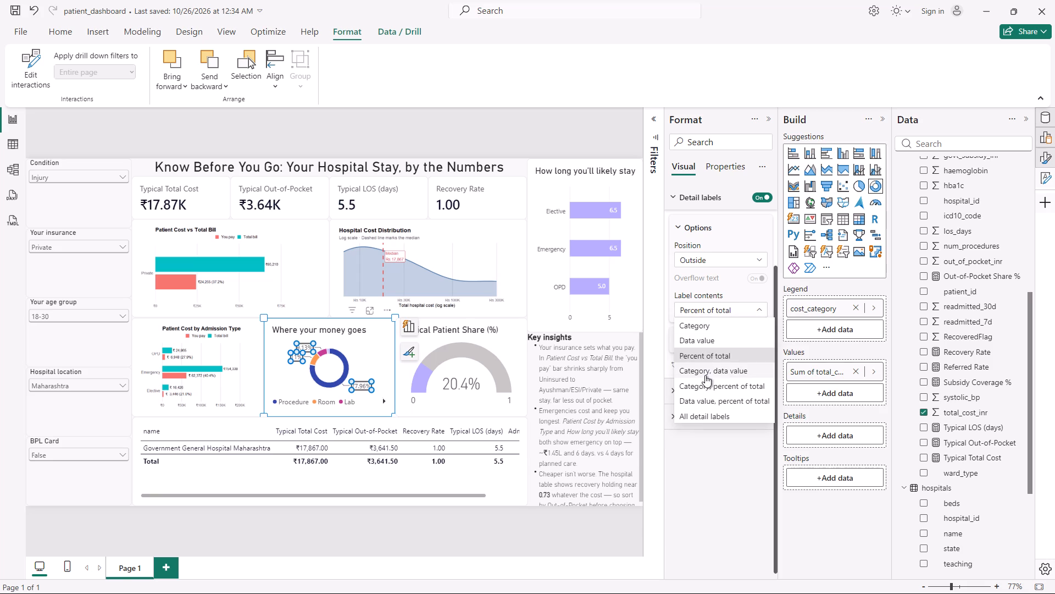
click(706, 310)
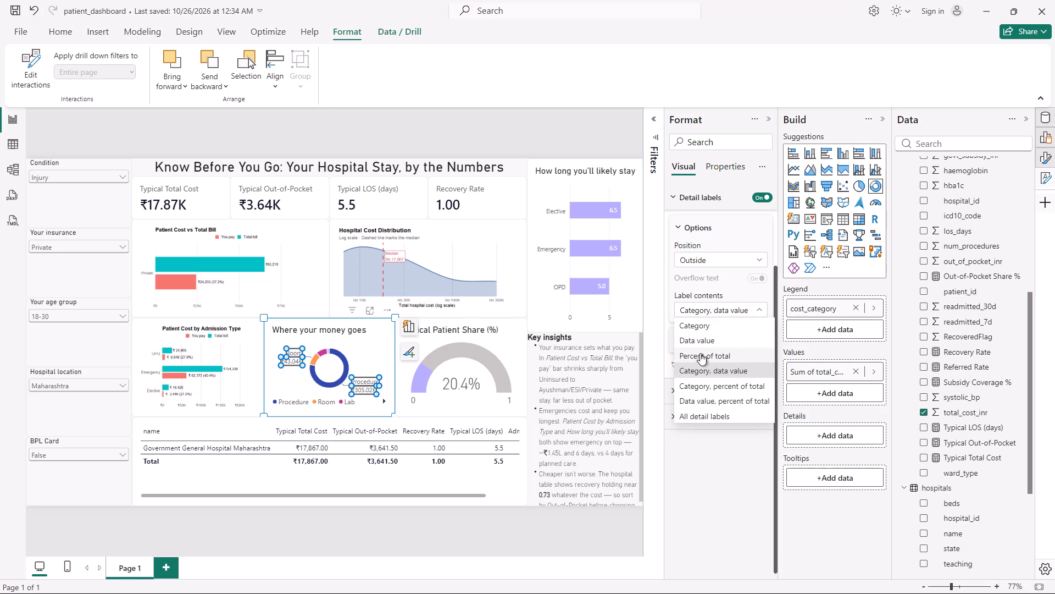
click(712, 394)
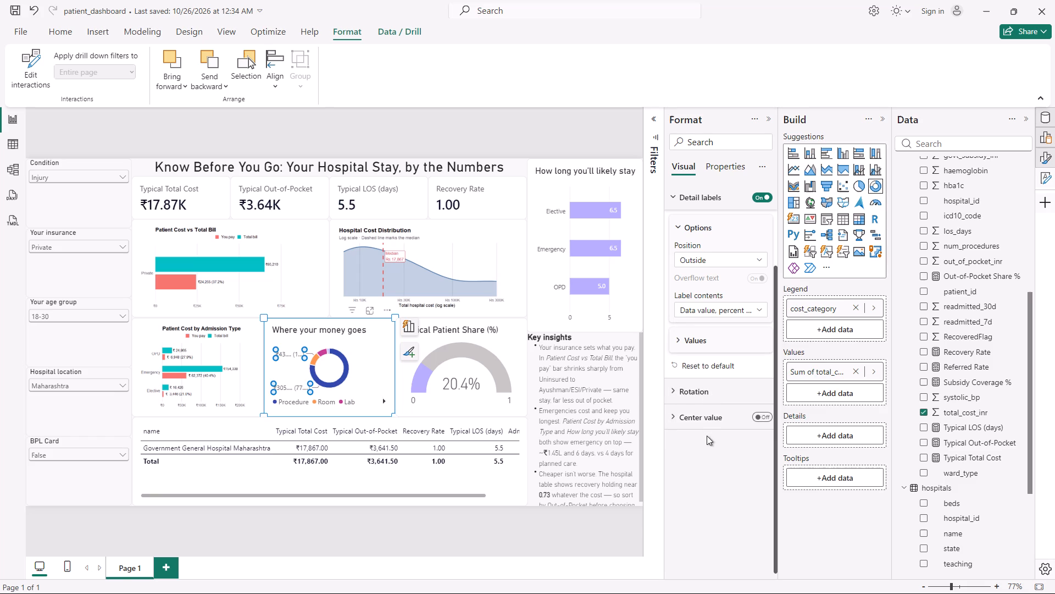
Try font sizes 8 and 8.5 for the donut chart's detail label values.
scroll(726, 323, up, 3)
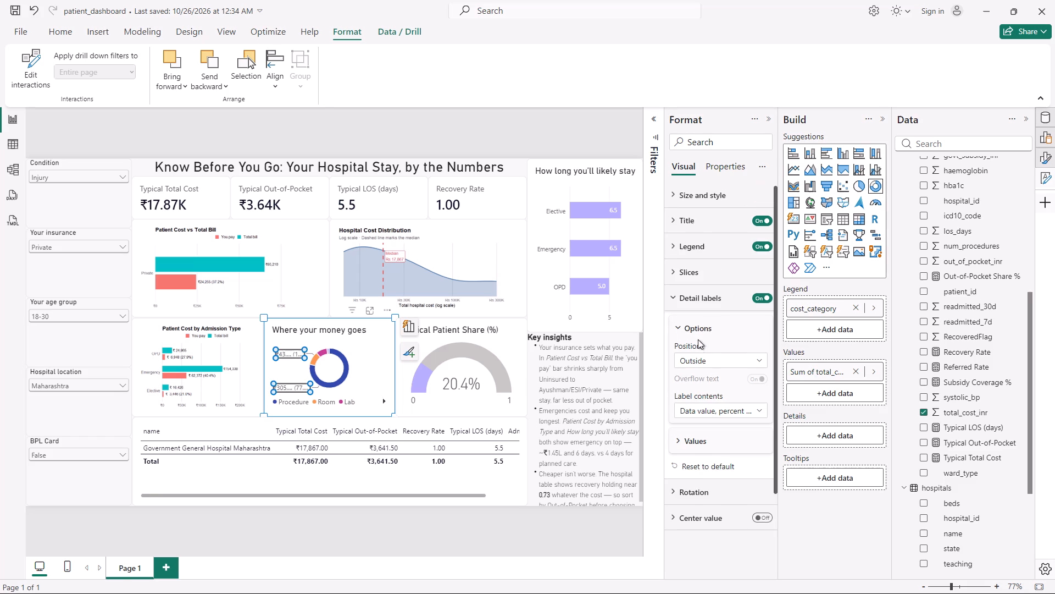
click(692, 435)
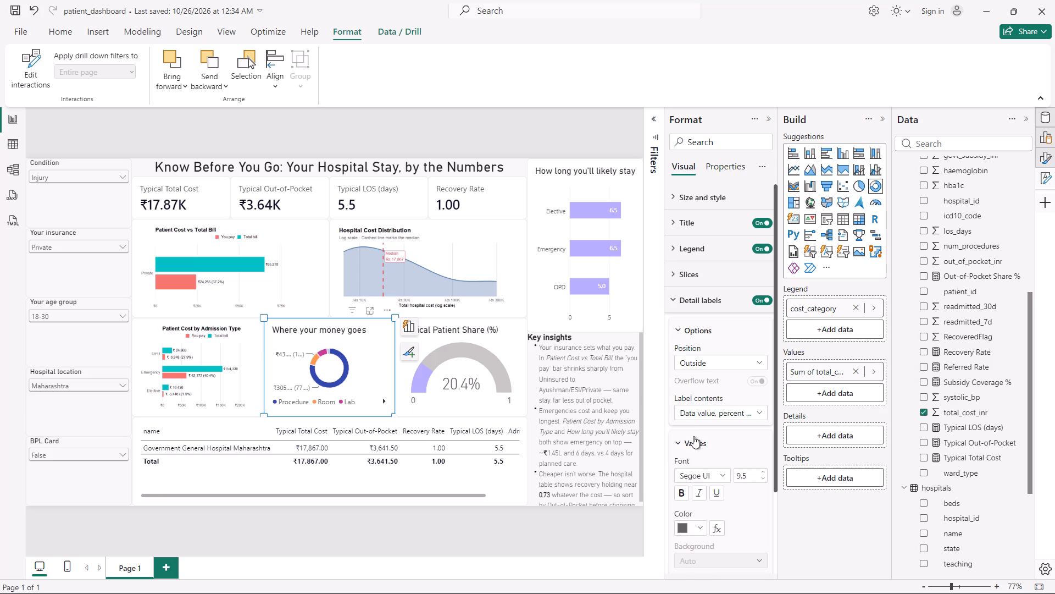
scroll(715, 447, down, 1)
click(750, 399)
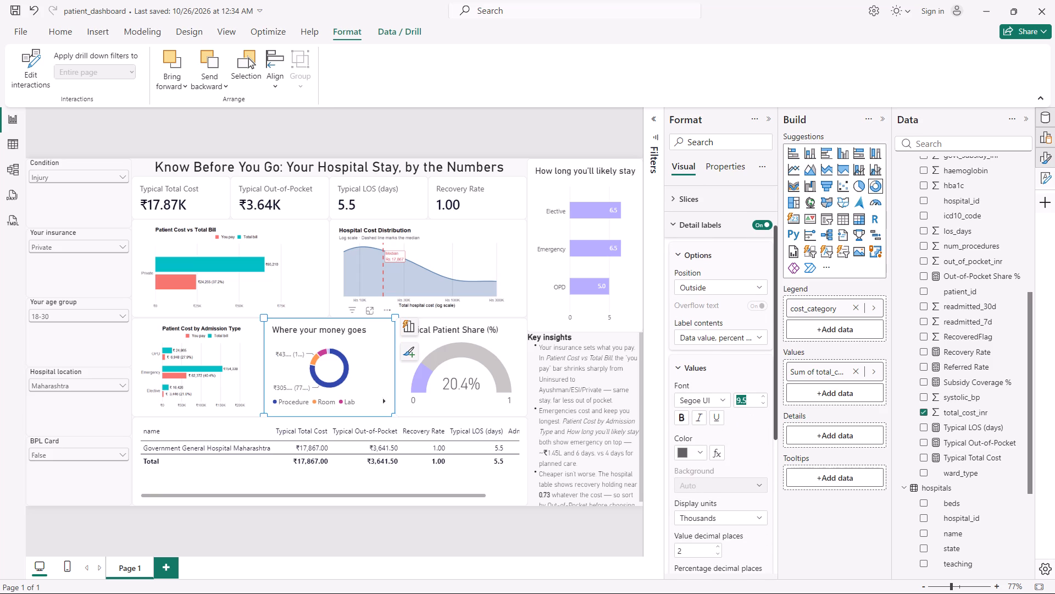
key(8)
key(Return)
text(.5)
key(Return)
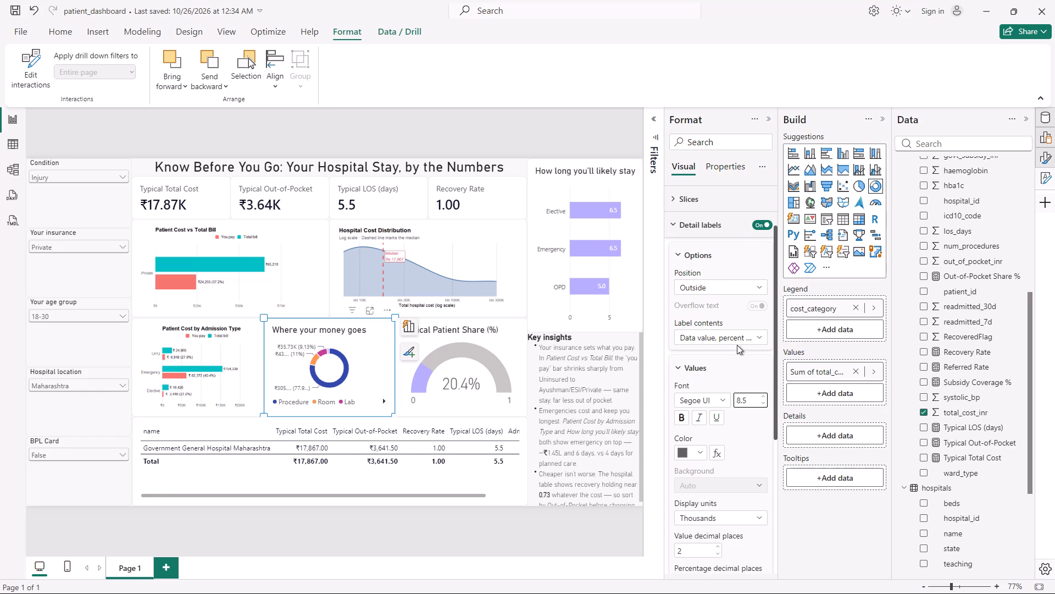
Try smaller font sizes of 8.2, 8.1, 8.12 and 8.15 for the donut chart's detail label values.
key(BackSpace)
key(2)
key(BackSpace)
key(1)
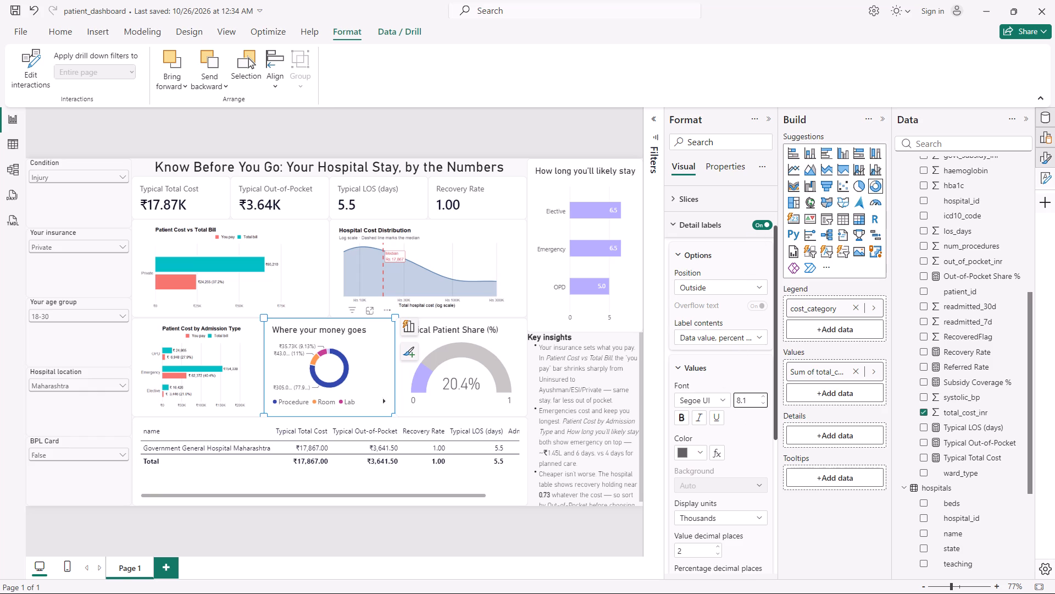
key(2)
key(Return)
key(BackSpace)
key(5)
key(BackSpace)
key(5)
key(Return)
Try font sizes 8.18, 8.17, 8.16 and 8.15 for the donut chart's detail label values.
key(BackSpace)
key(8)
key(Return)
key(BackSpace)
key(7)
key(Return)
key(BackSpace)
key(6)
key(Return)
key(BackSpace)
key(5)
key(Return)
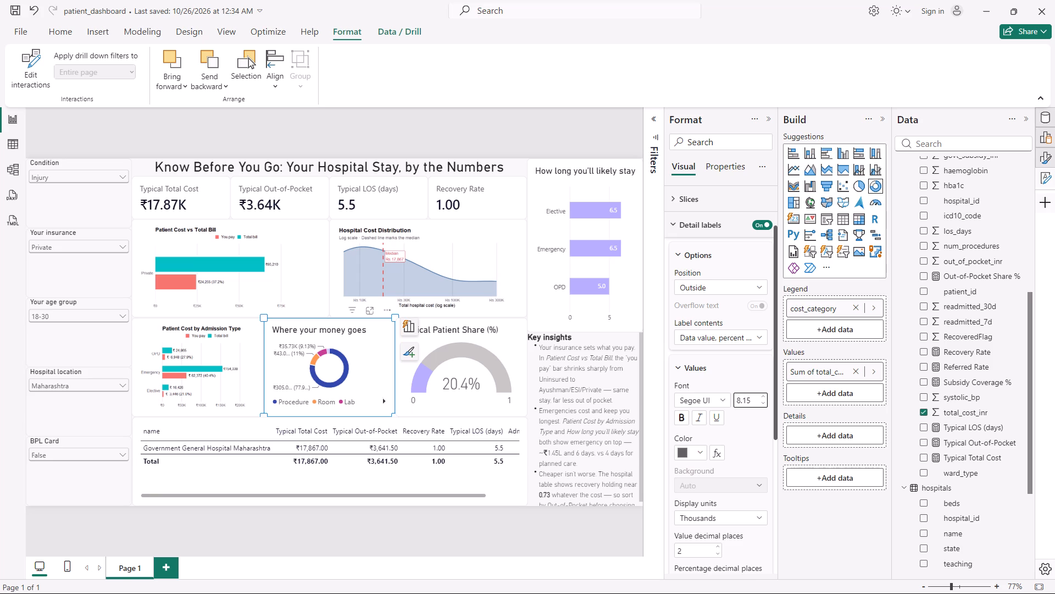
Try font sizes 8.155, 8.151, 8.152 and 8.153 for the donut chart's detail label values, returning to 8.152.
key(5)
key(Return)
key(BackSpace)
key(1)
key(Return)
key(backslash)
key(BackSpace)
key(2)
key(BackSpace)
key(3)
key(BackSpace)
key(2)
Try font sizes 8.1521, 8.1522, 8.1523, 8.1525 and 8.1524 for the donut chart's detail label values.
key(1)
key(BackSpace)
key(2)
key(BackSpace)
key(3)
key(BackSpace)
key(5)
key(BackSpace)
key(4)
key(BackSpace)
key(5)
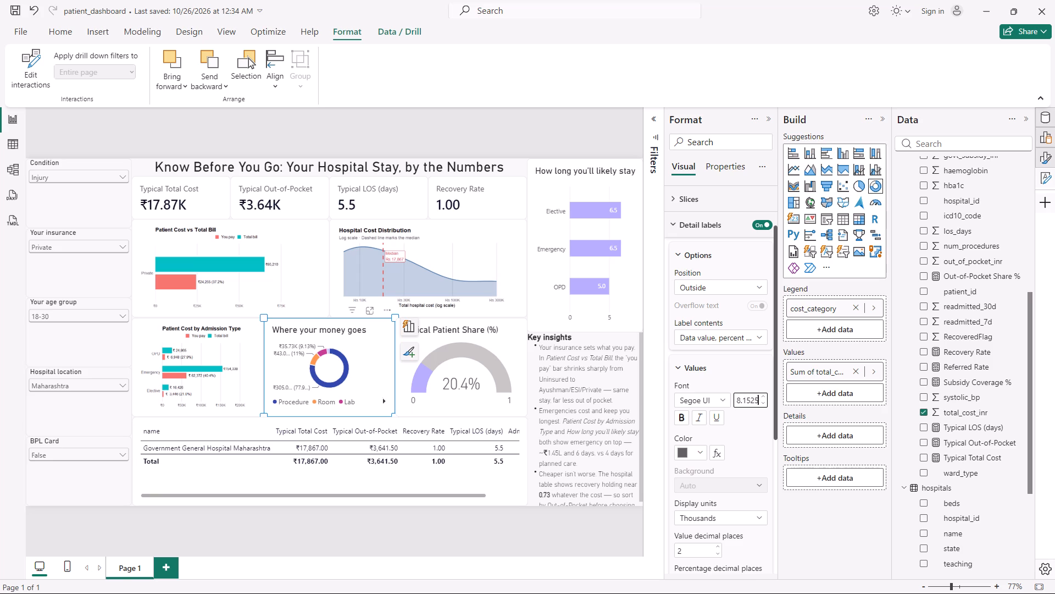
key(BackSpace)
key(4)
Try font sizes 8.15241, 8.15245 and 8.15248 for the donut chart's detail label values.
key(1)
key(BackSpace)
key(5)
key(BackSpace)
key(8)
Set the font size of the donut chart's detail label values to 8.15249.
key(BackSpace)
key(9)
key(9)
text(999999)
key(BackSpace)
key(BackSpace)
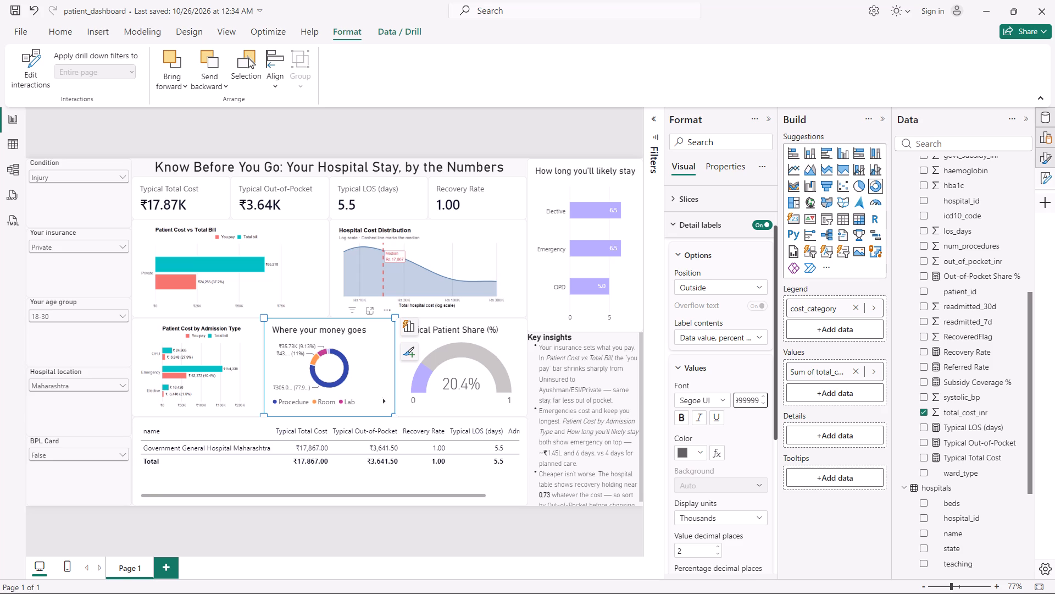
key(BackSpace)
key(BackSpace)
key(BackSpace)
key(BackSpace)
key(BackSpace)
key(Return)
click(840, 560)
Review the donut chart's detail label settings and check the whole page fitted to the window with nothing selected.
click(472, 381)
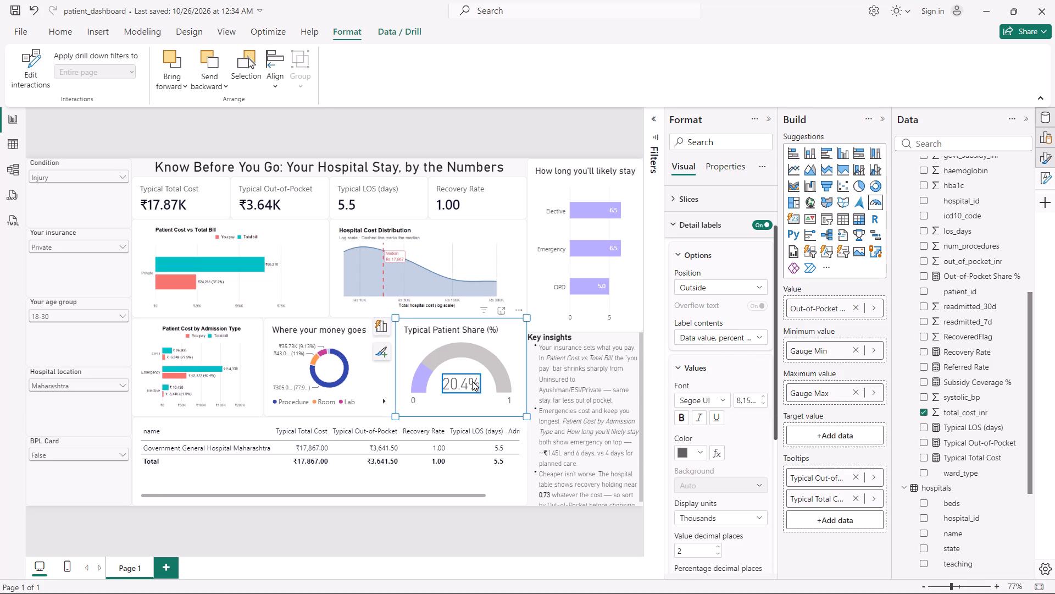
click(366, 383)
click(296, 348)
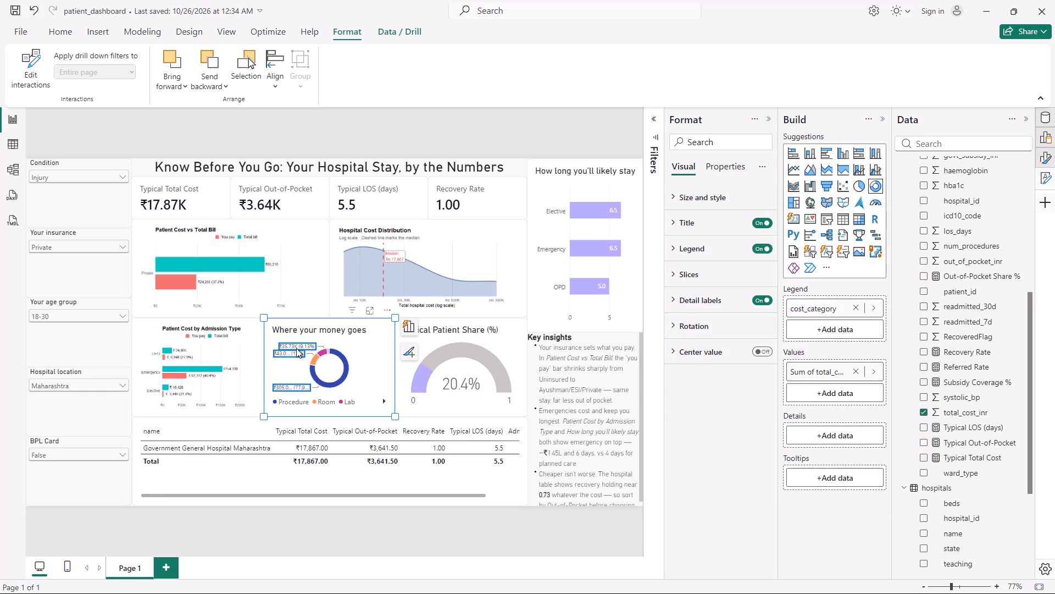
click(748, 375)
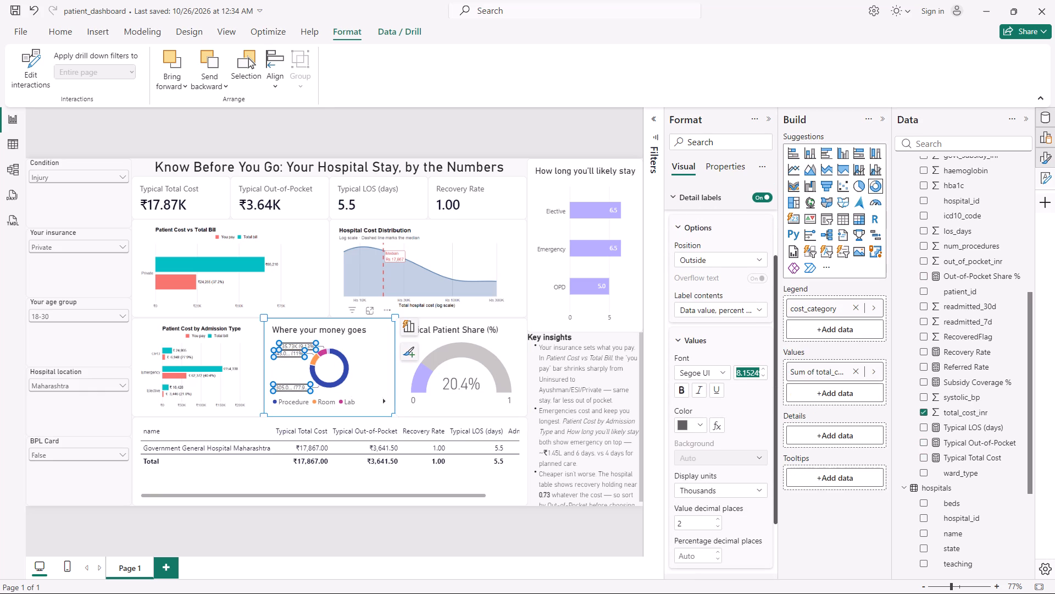
click(756, 388)
click(686, 337)
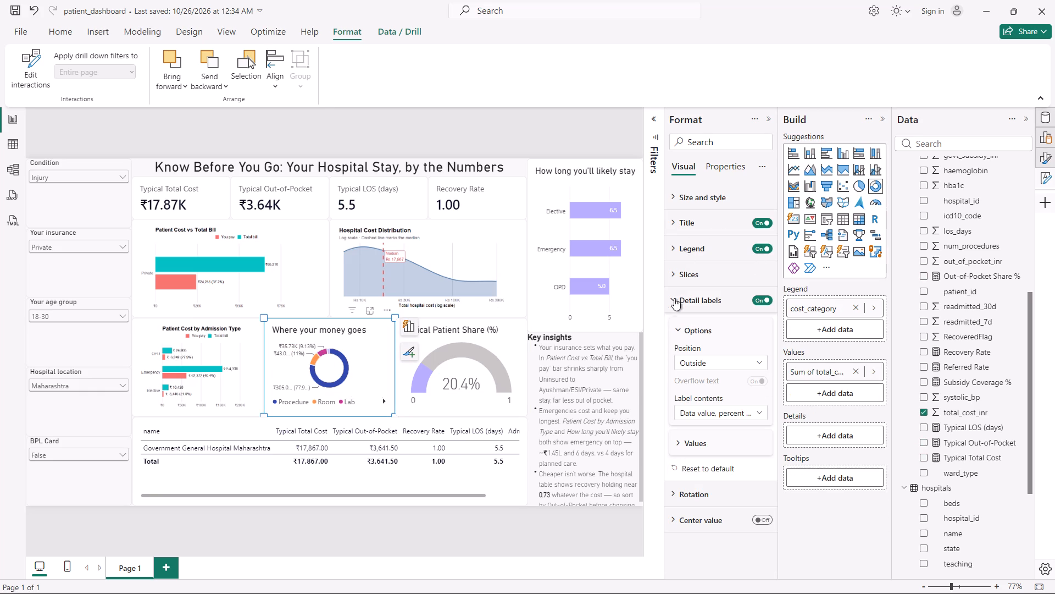
click(414, 545)
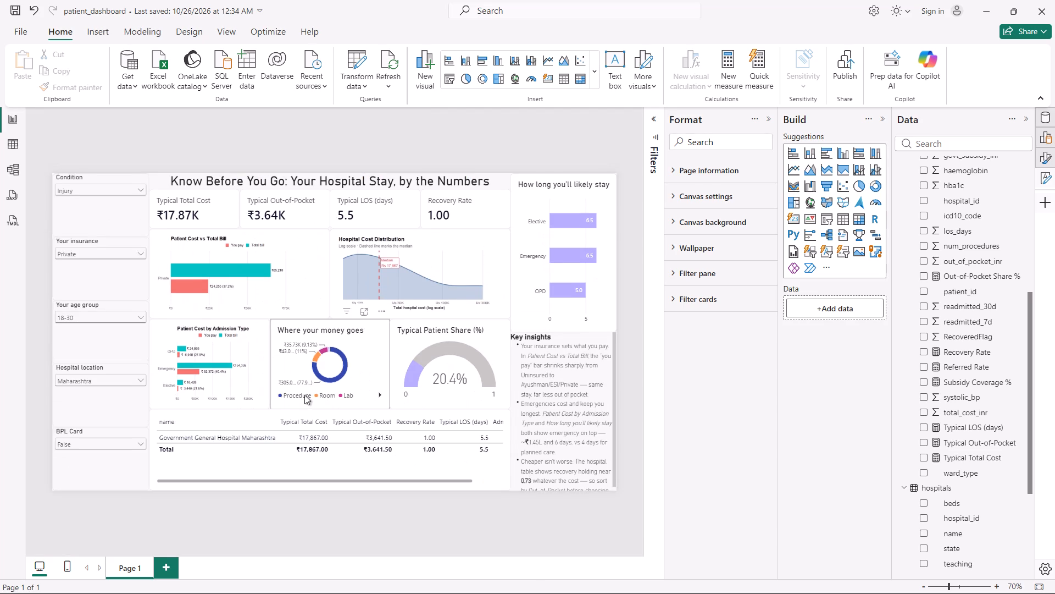
click(1035, 585)
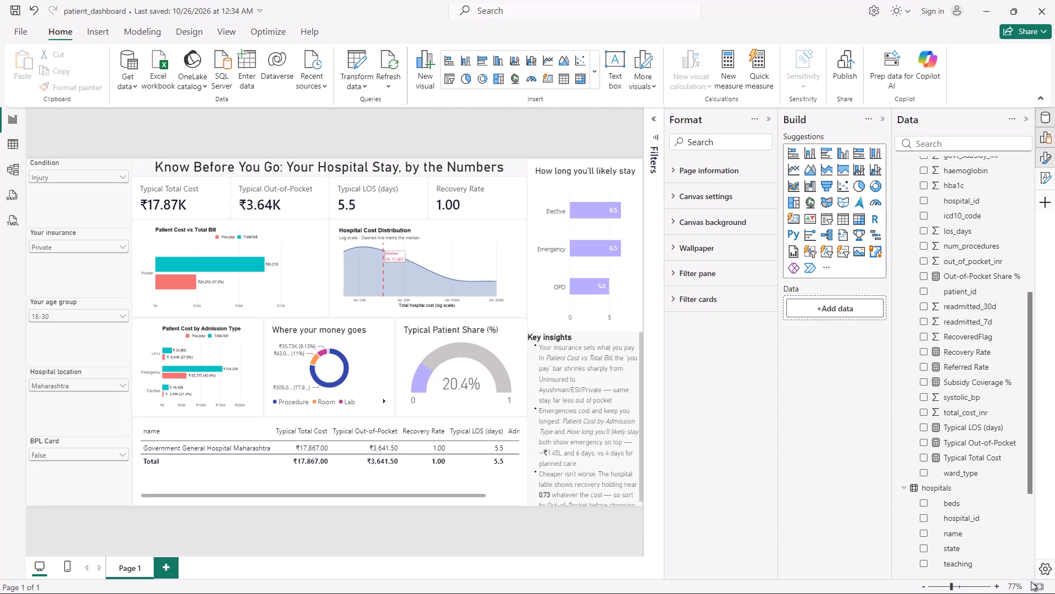
Adjust the top edge of the Key insights text box so its full text fits.
click(587, 436)
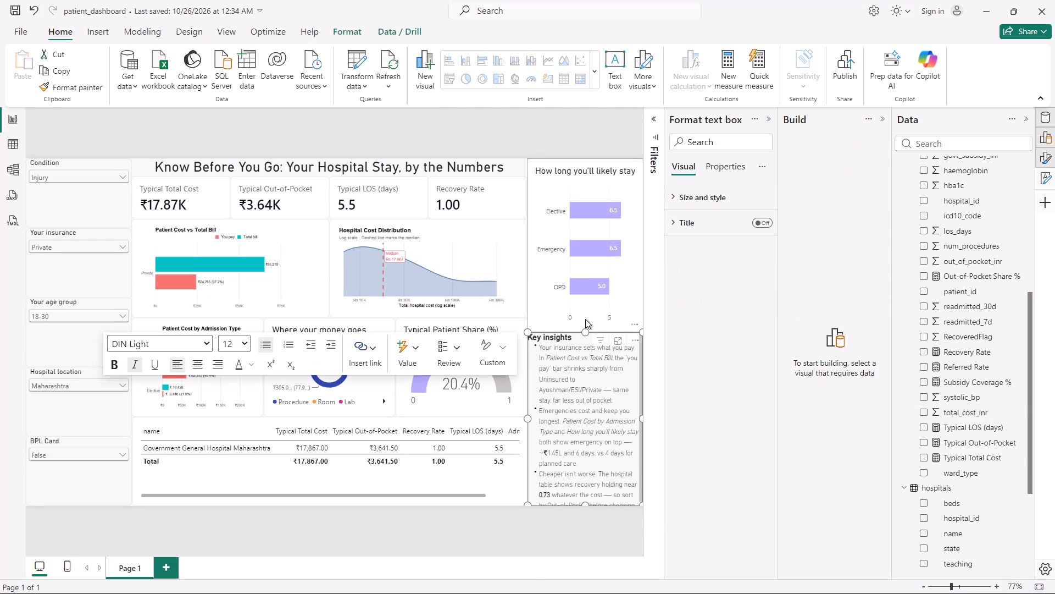
click(585, 332)
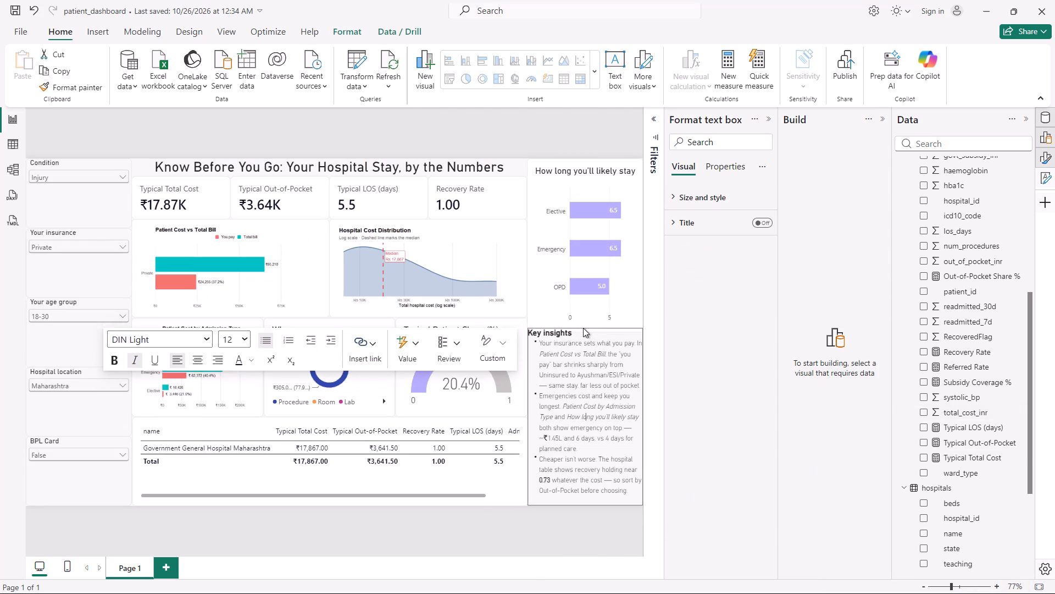
click(709, 510)
click(580, 560)
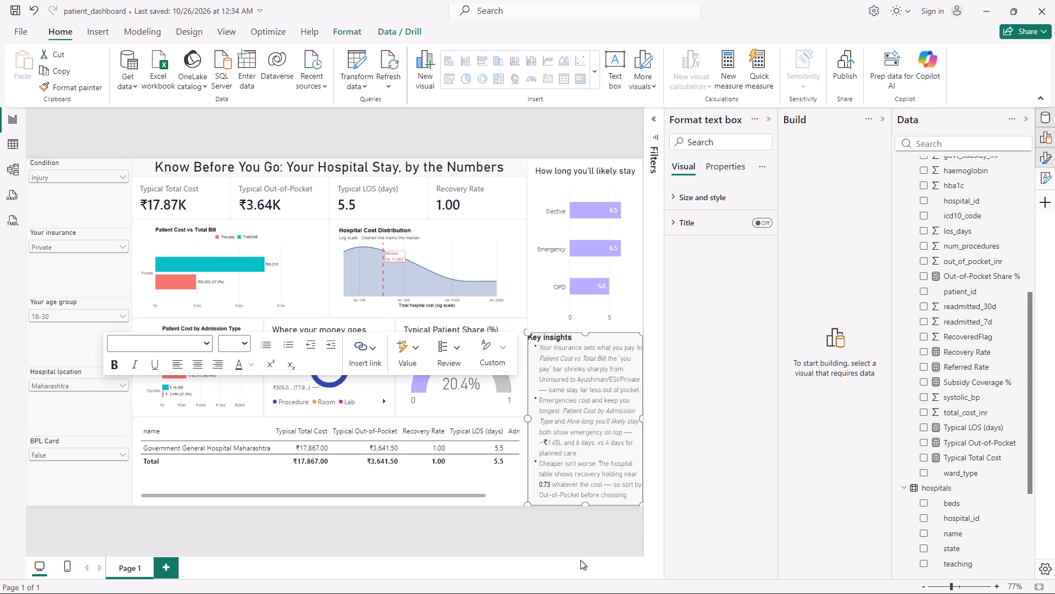
click(596, 532)
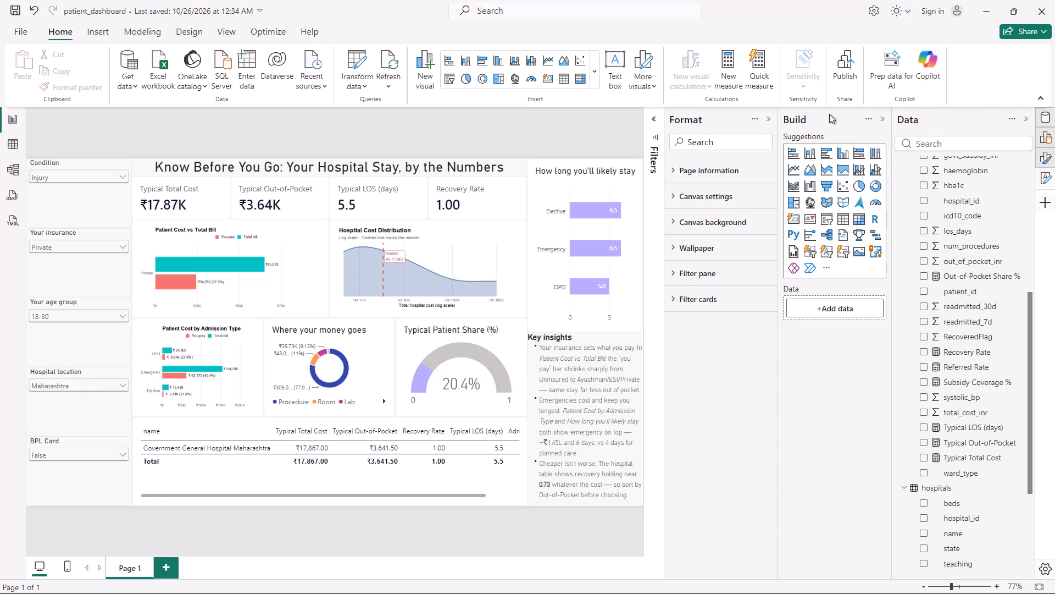
Collapse the Format and Build panes to enlarge the report view.
click(766, 112)
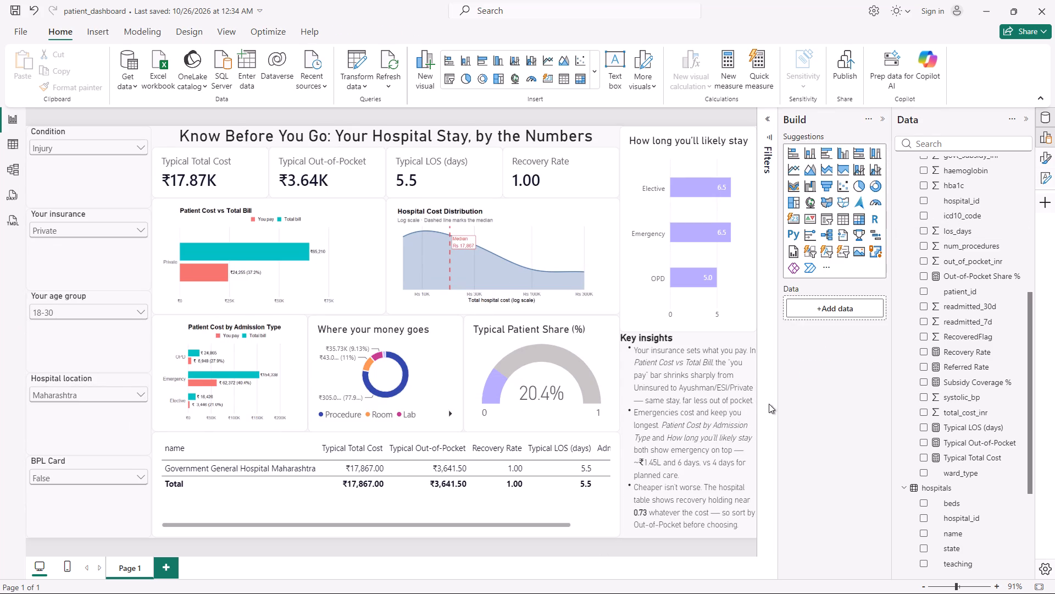
click(880, 122)
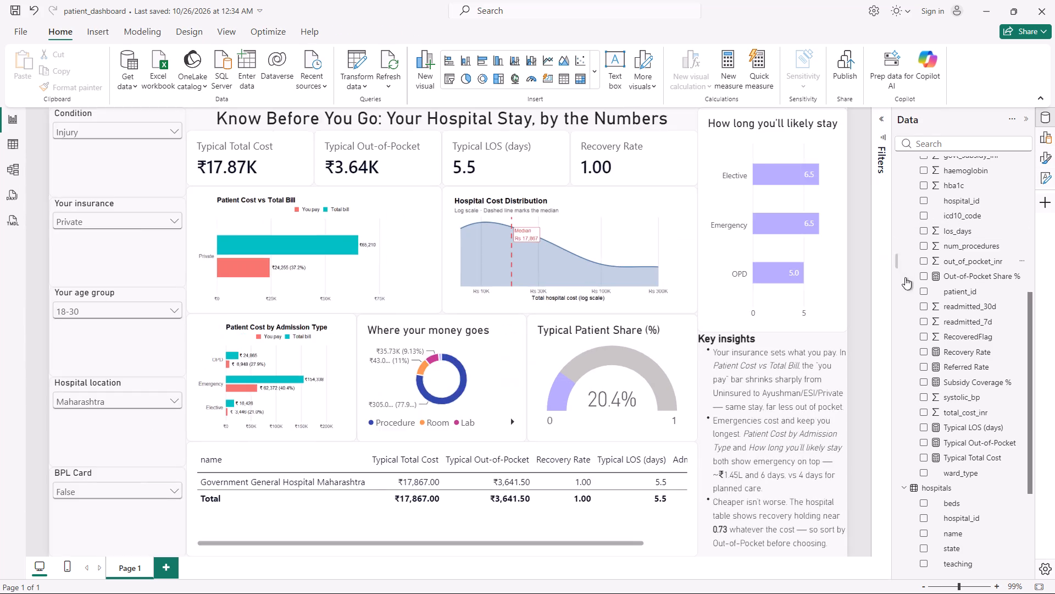
Switch to ChatGPT in Chrome and review its recommendations on the Key Insights text and the four KPI cards.
key(alt+Tab)
scroll(908, 294, up, 16)
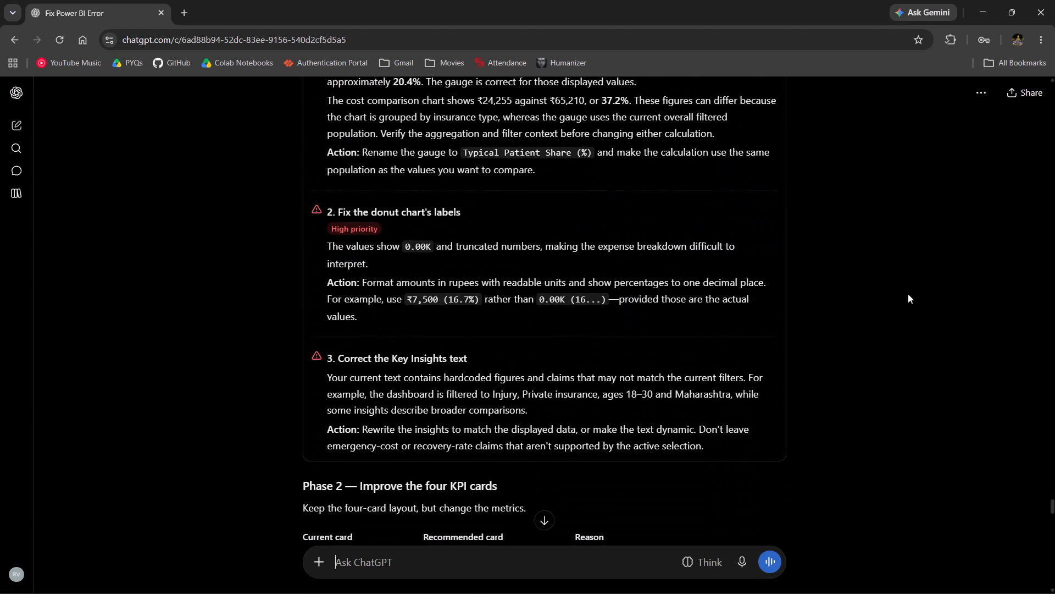
scroll(908, 294, up, 1)
scroll(908, 294, down, 2)
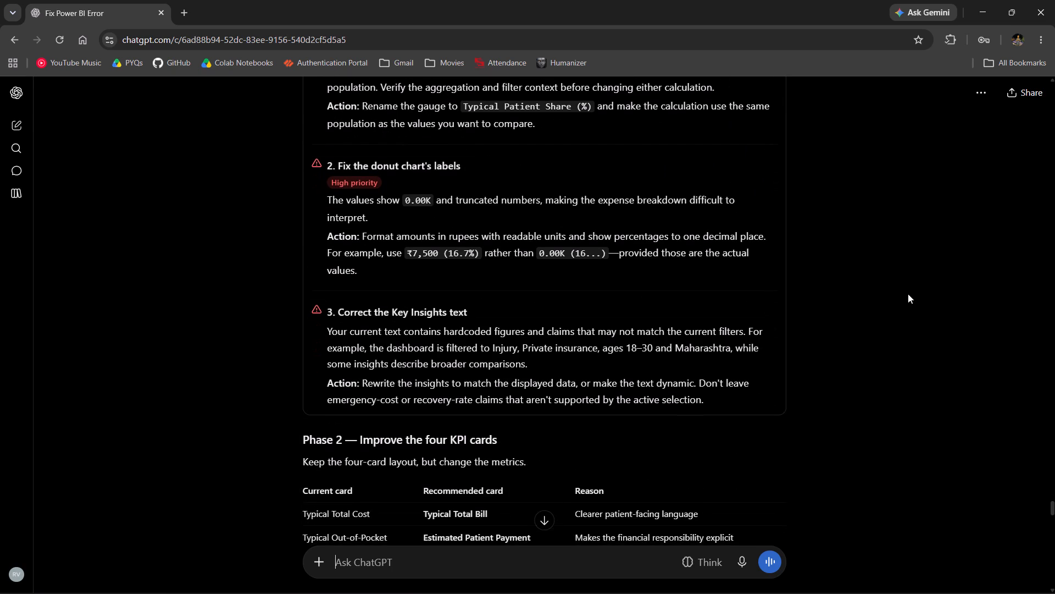
scroll(908, 294, down, 3)
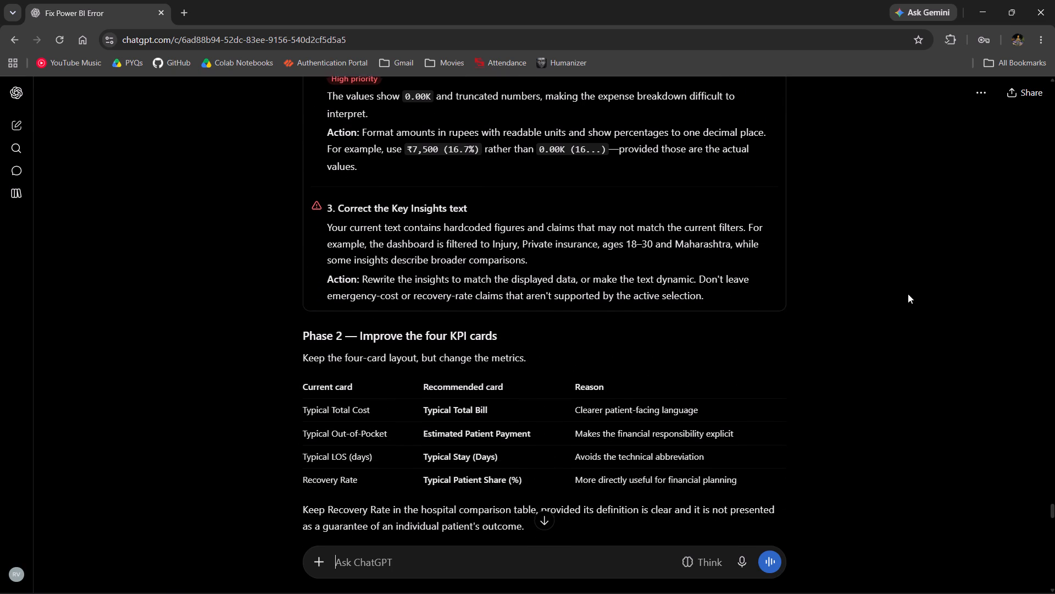
scroll(908, 294, down, 1)
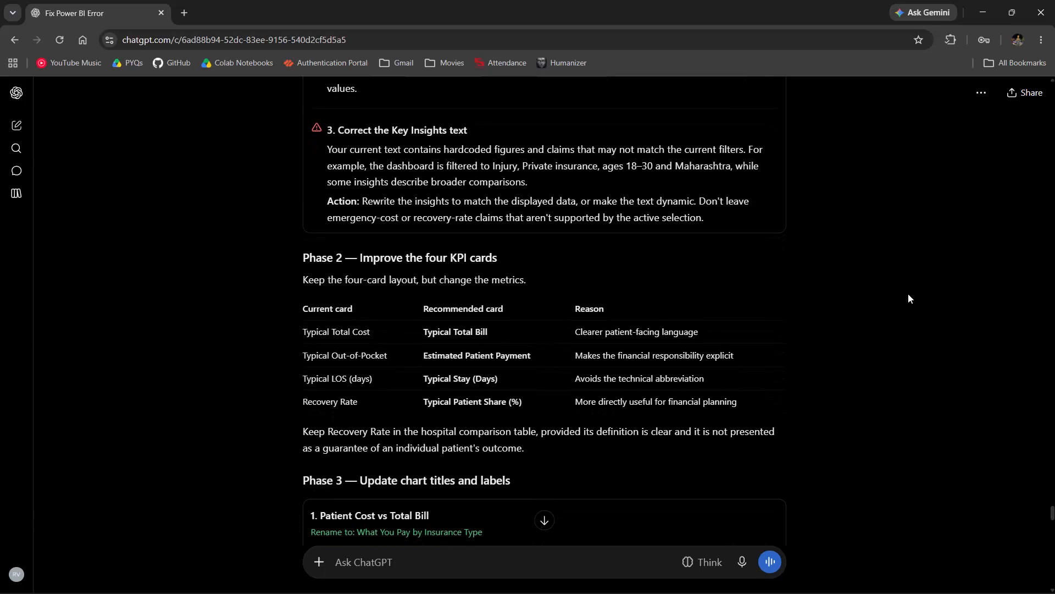
scroll(908, 294, down, 1)
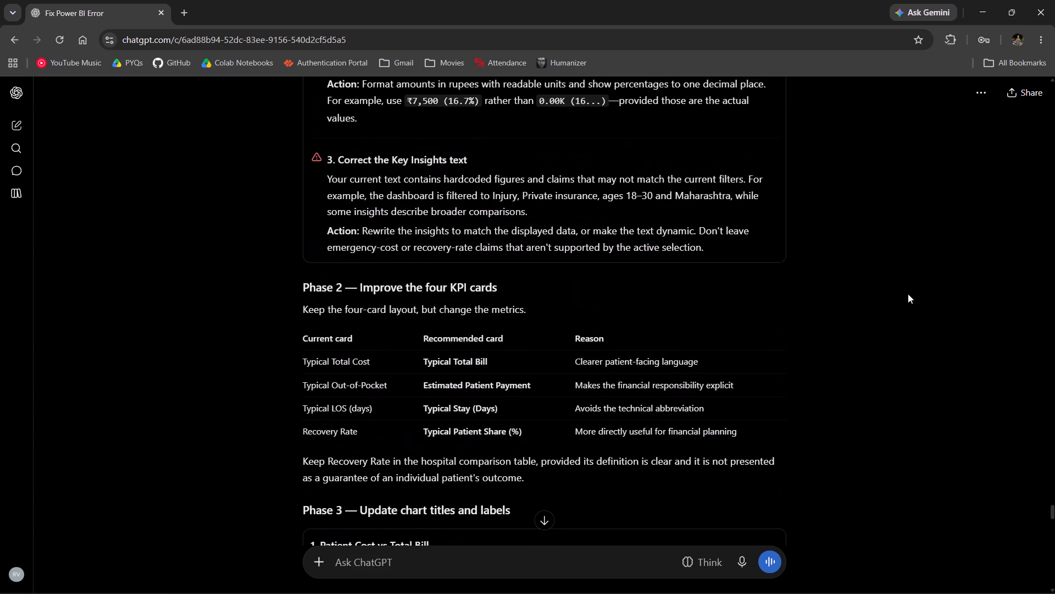
scroll(908, 294, up, 1)
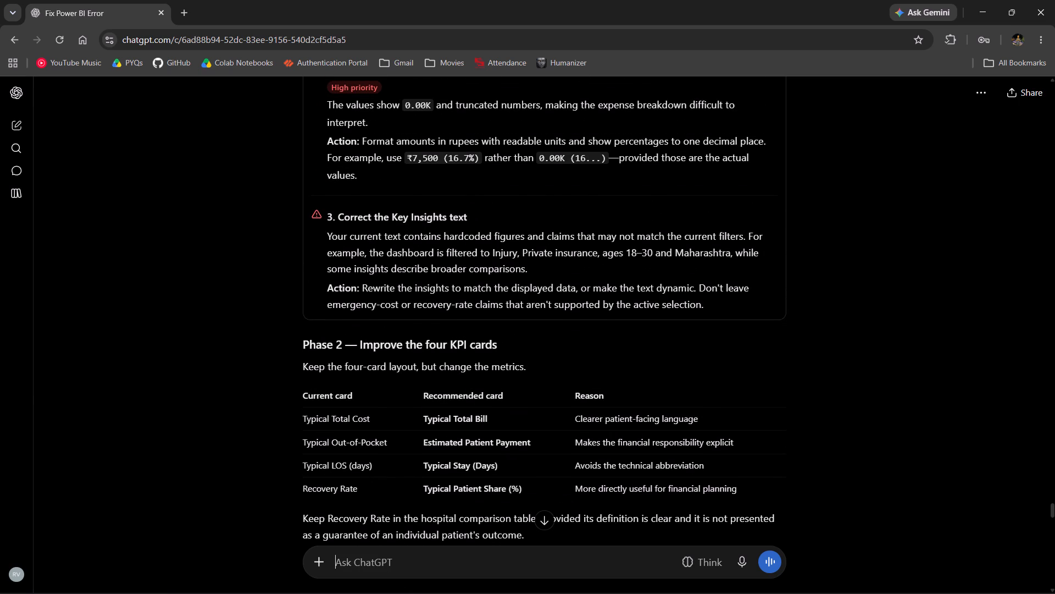
Quote "text dynamic" from the Key Insights advice and ask ChatGPT "can we make the text dynamic?? if we tell me how to".
drag(636, 289, 694, 289)
drag(694, 289, 626, 285)
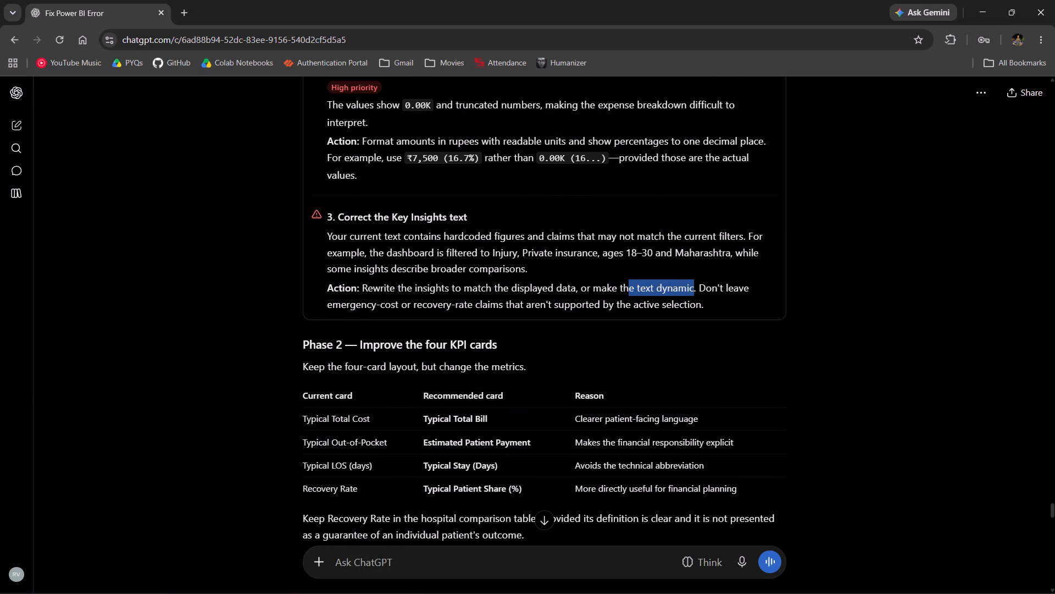
drag(626, 285, 636, 287)
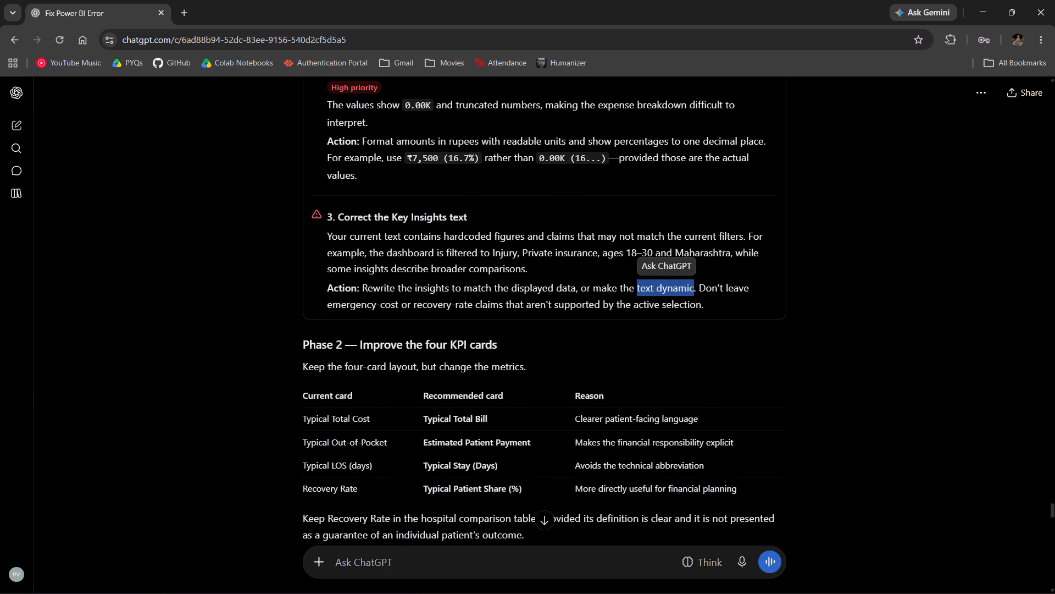
click(662, 269)
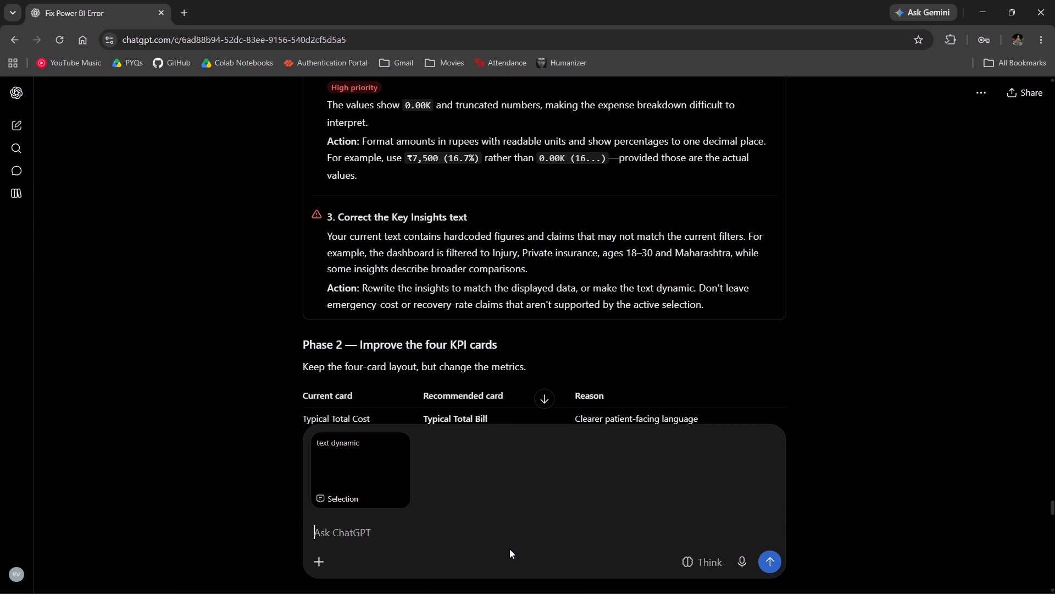
click(479, 538)
text(can we make the insights dynamic)
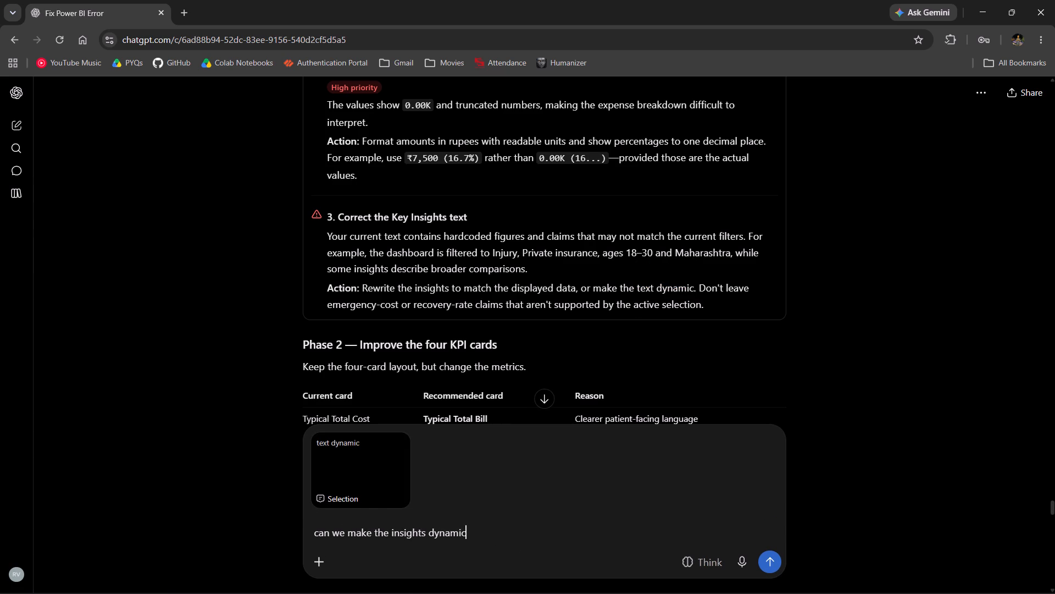
text(??)
click(377, 528)
double_click(404, 532)
text(text)
key(space)
key(Right)
key(ctrl+Right)
key(ctrl+Right)
key(space)
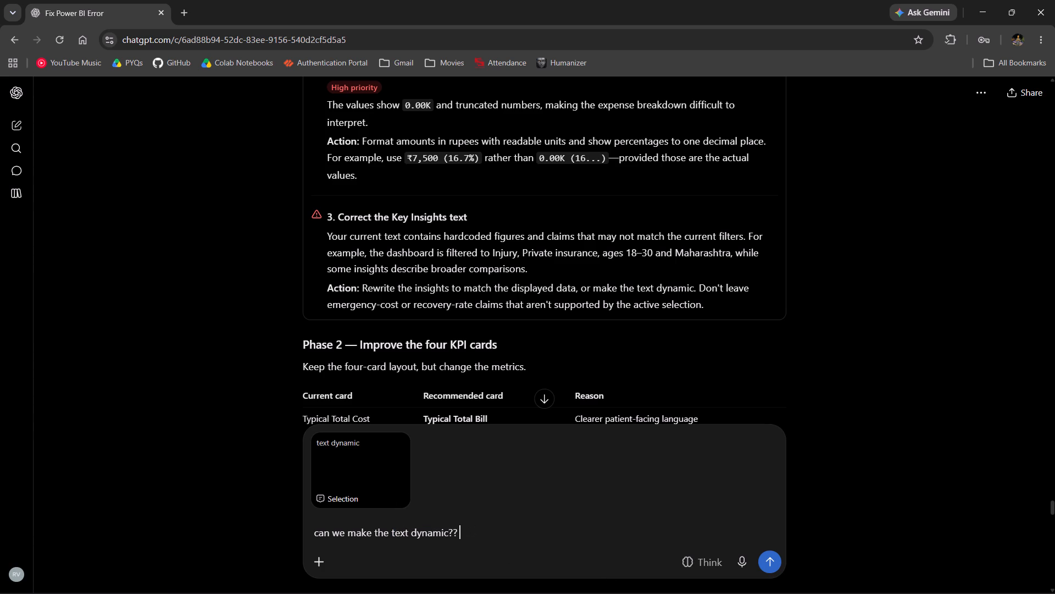
text(if we tell me how to)
key(Return)
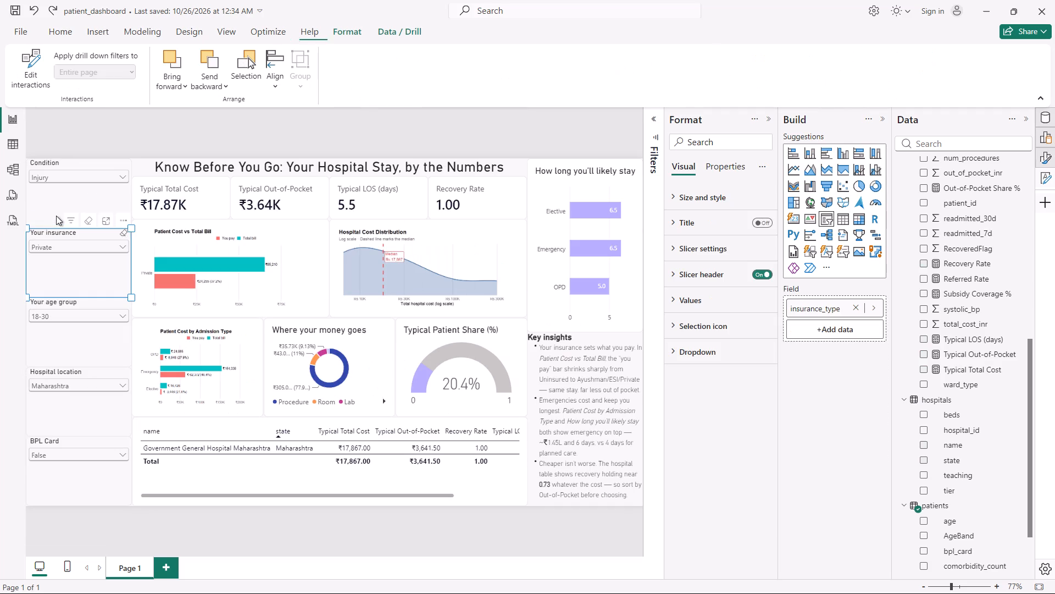
click(57, 232)
double_click(57, 232)
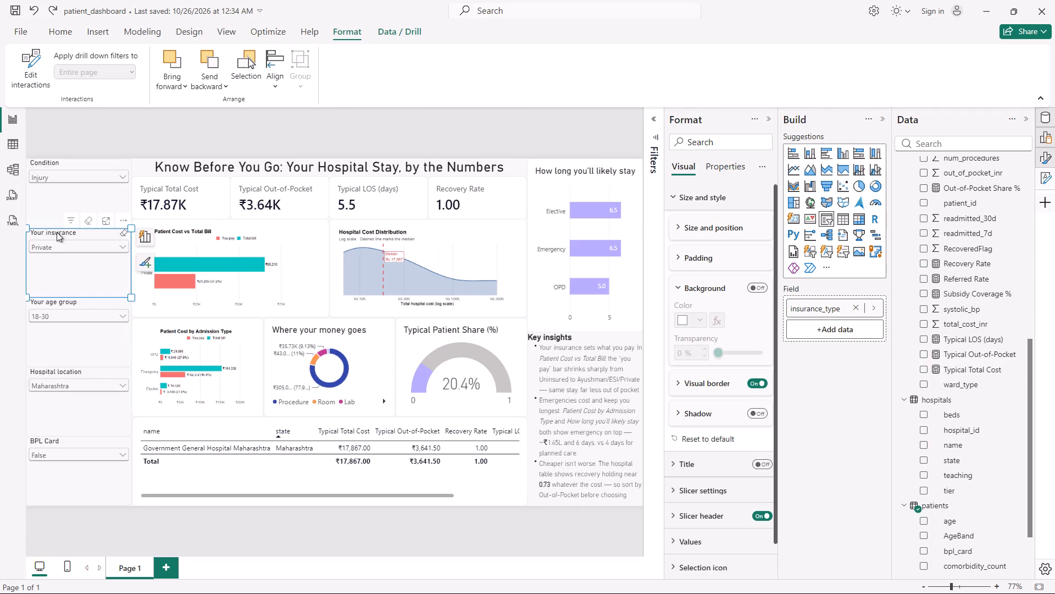
click(680, 257)
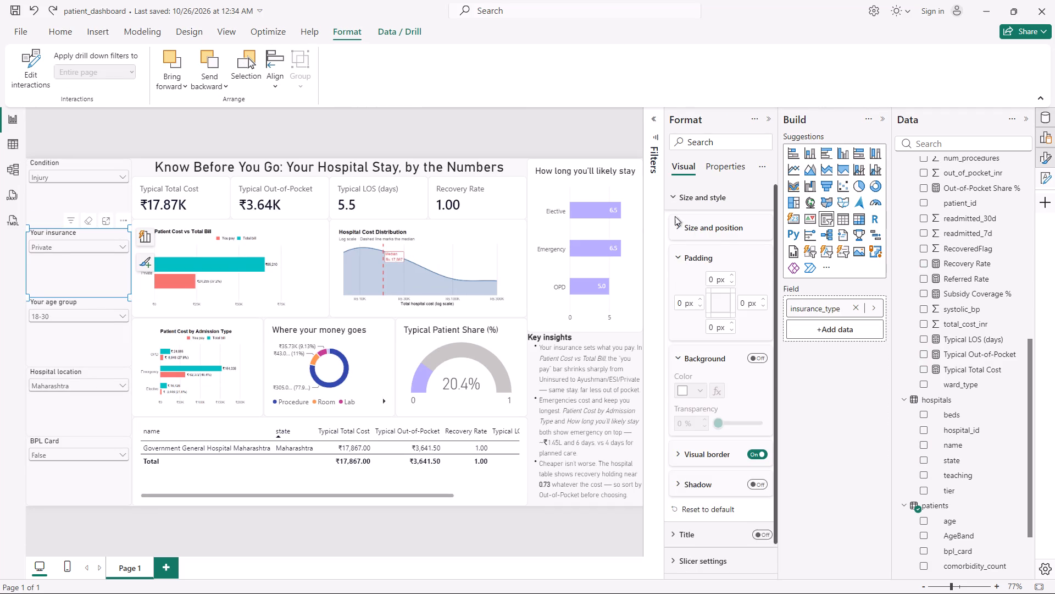
click(674, 192)
click(682, 225)
click(671, 219)
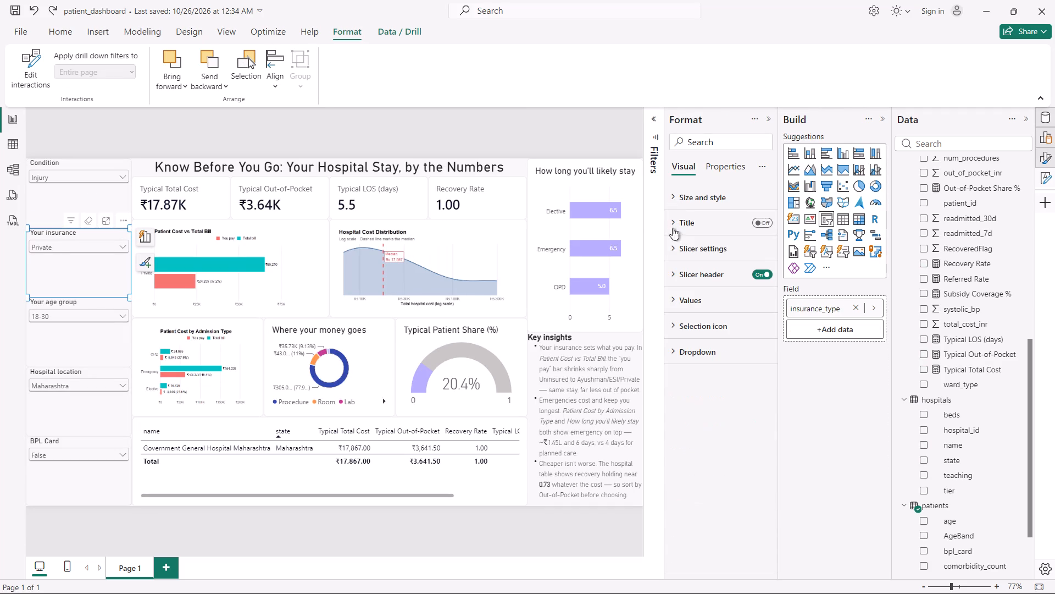
click(680, 302)
click(679, 301)
click(681, 272)
click(725, 332)
key(a)
key(ctrl+a)
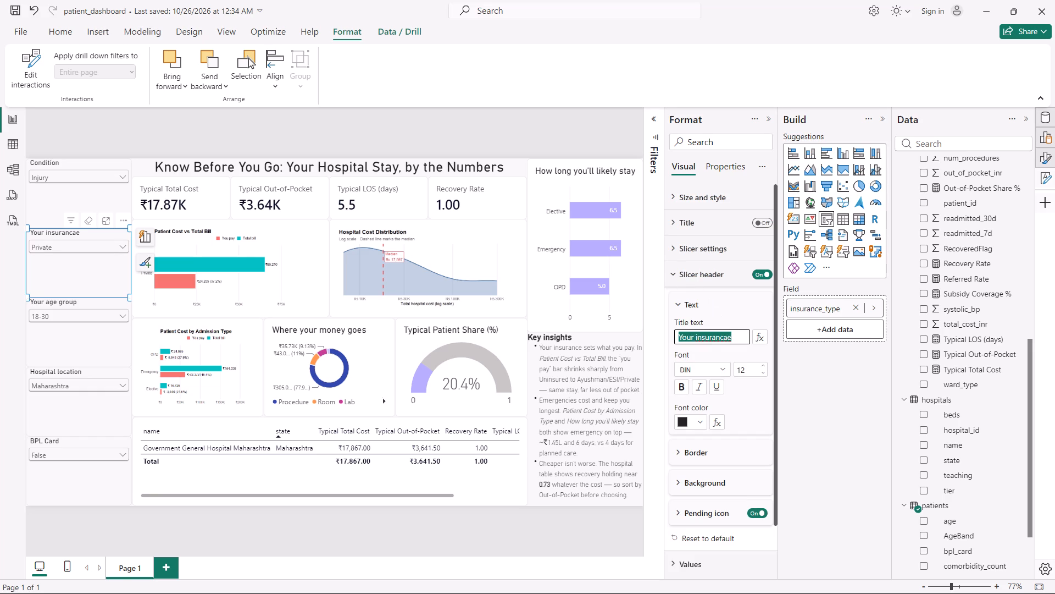
key(ctrl+v)
Copy the title Age group from ChatGPT's Phase 5 list and replace the Your age group slicer's title text with it in Power BI.
key(alt+Tab)
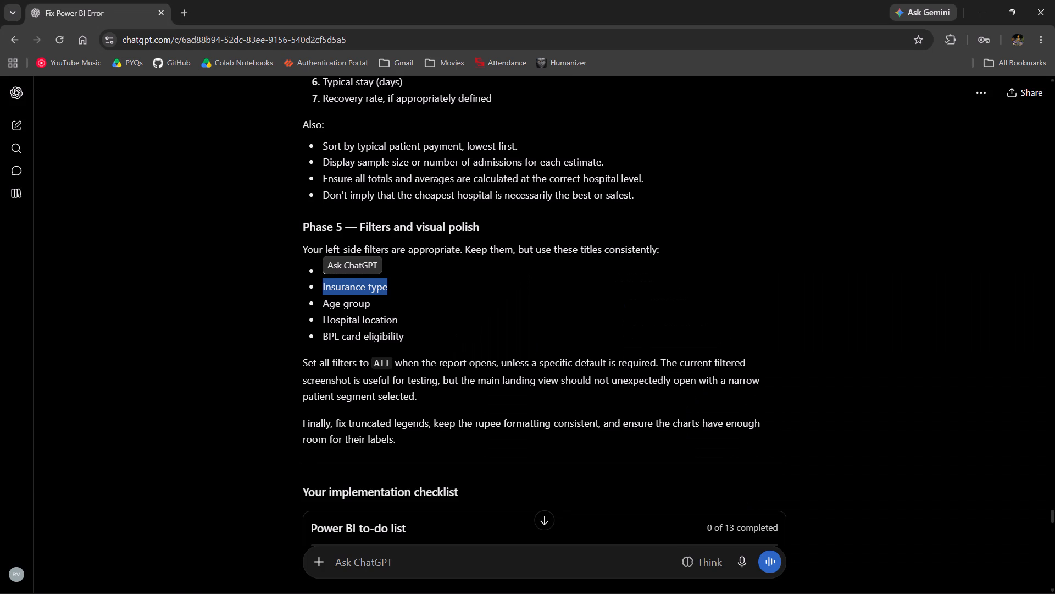
key(alt+Tab)
key(alt+Tab)
drag(322, 306, 388, 307)
key(ctrl+c)
key(alt+Tab)
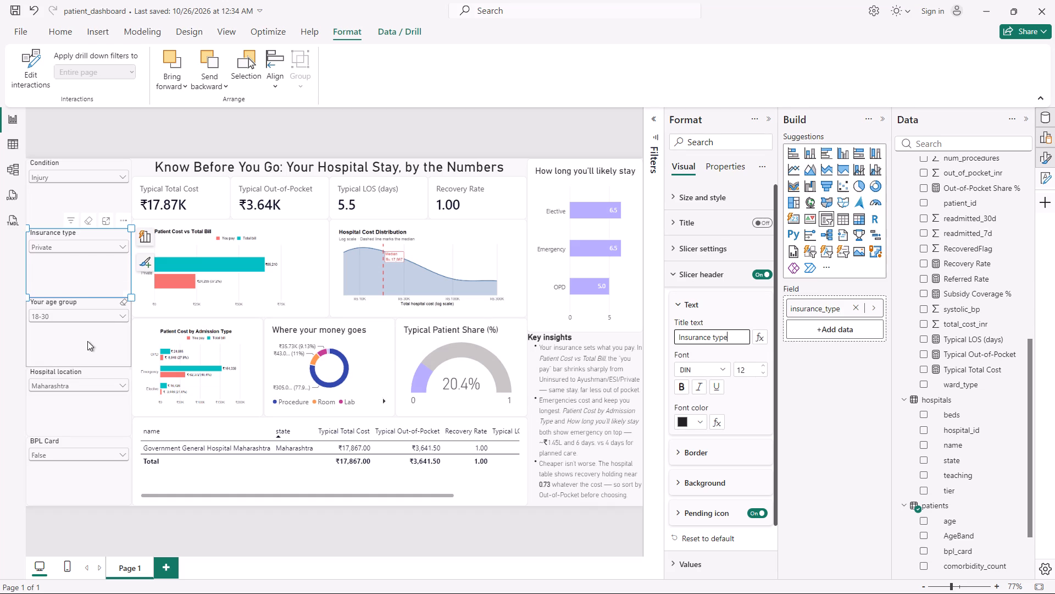
click(87, 341)
ctrl+click(703, 337)
key(ctrl+a)
key(ctrl+v)
Copy BPL card eligibility from ChatGPT's filter titles and use it as the BPL Card slicer's title text in Power BI.
key(alt+Tab)
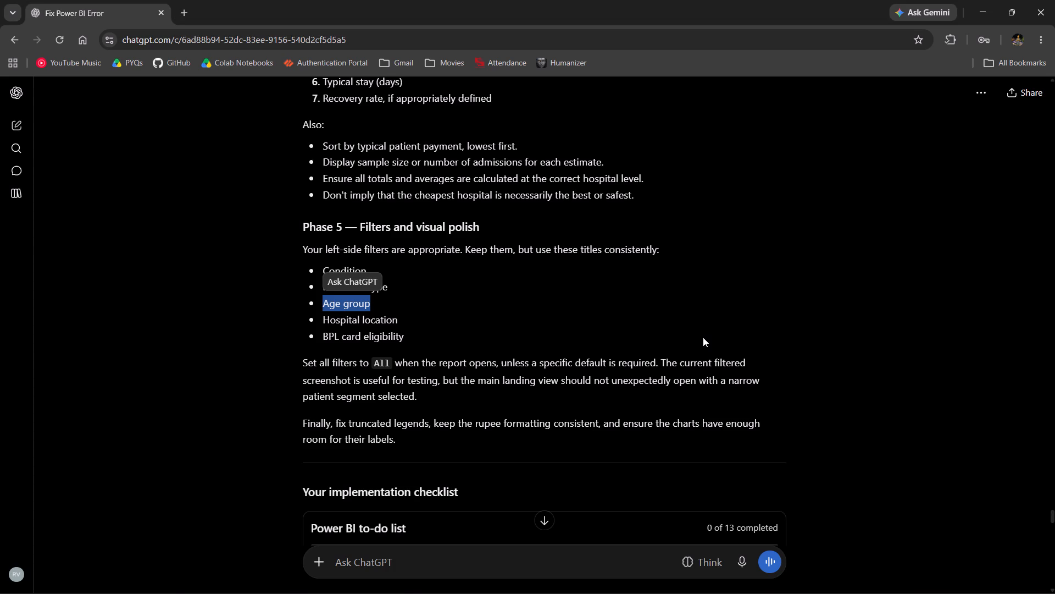
key(alt+Tab)
key(alt+Tab)
drag(323, 335, 439, 339)
key(ctrl+c)
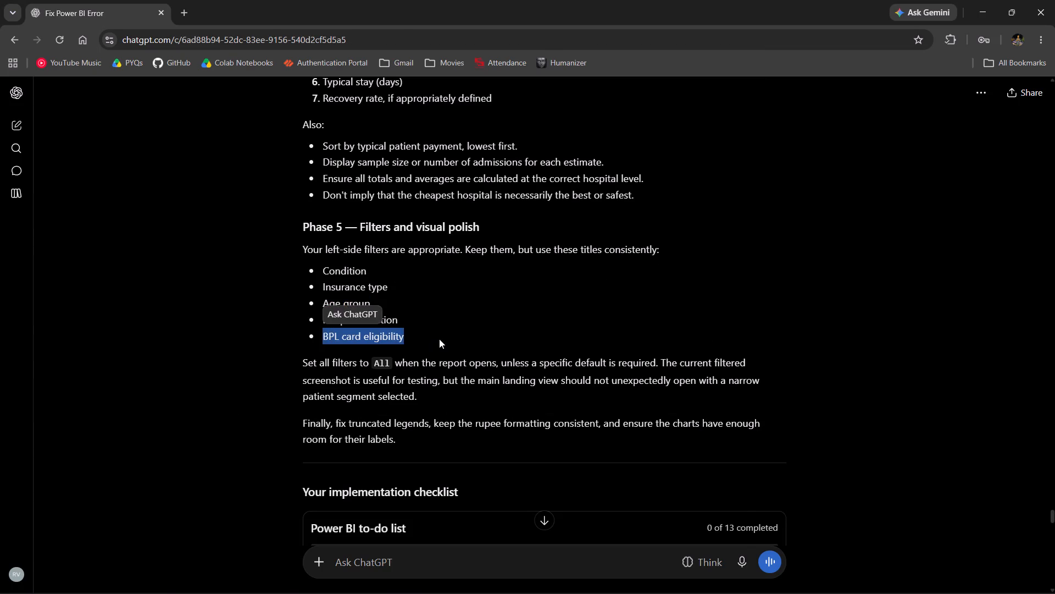
key(alt+Tab)
click(80, 472)
click(730, 335)
key(ctrl+a)
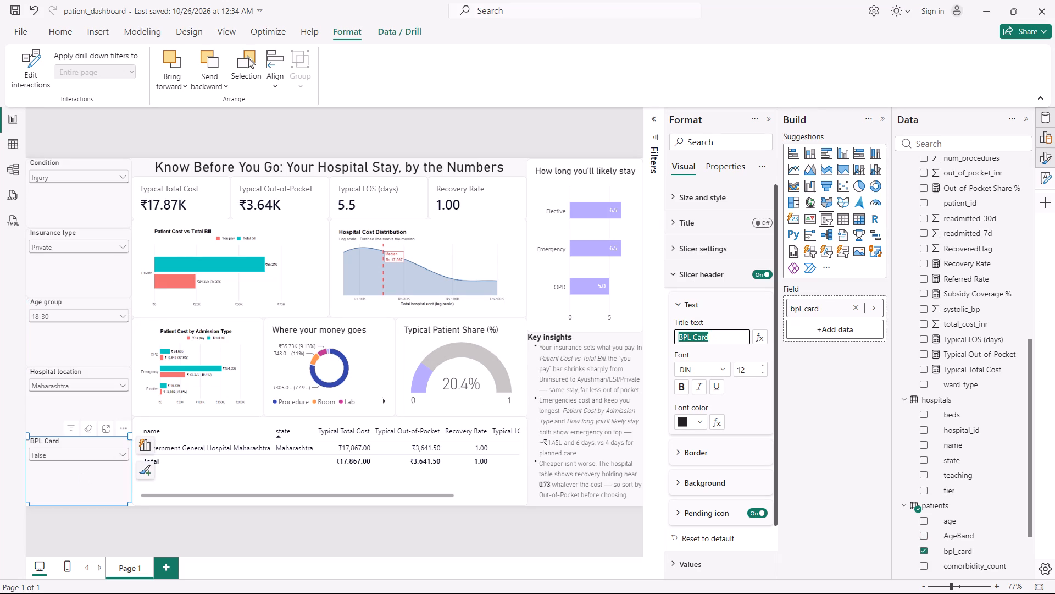
key(ctrl+v)
key(Return)
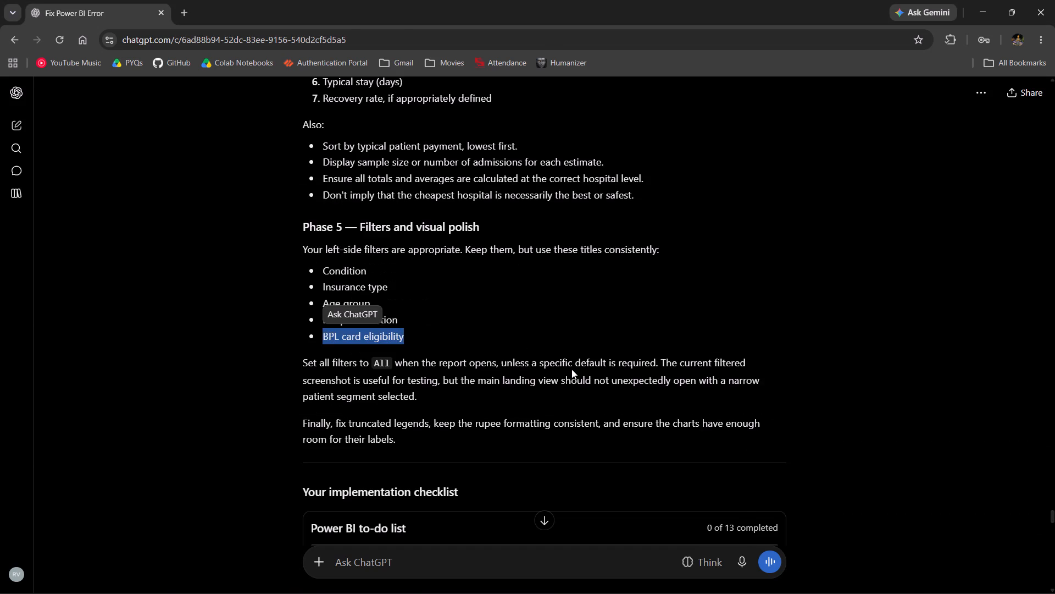
Reset the Condition, Insurance type, Hospital location, BPL card eligibility and Age group slicers to All.
click(115, 188)
click(124, 164)
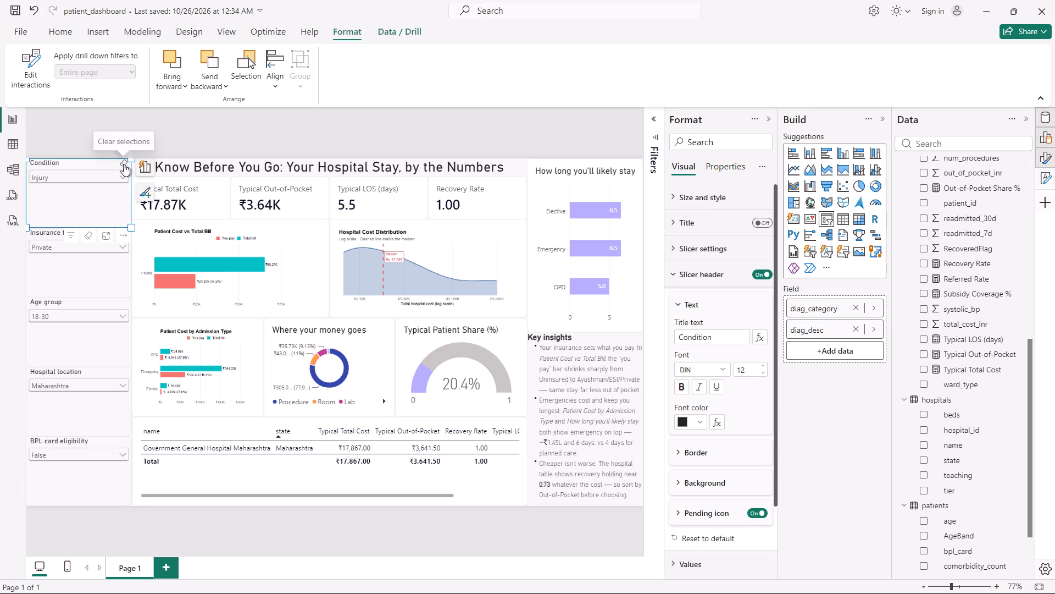
click(113, 251)
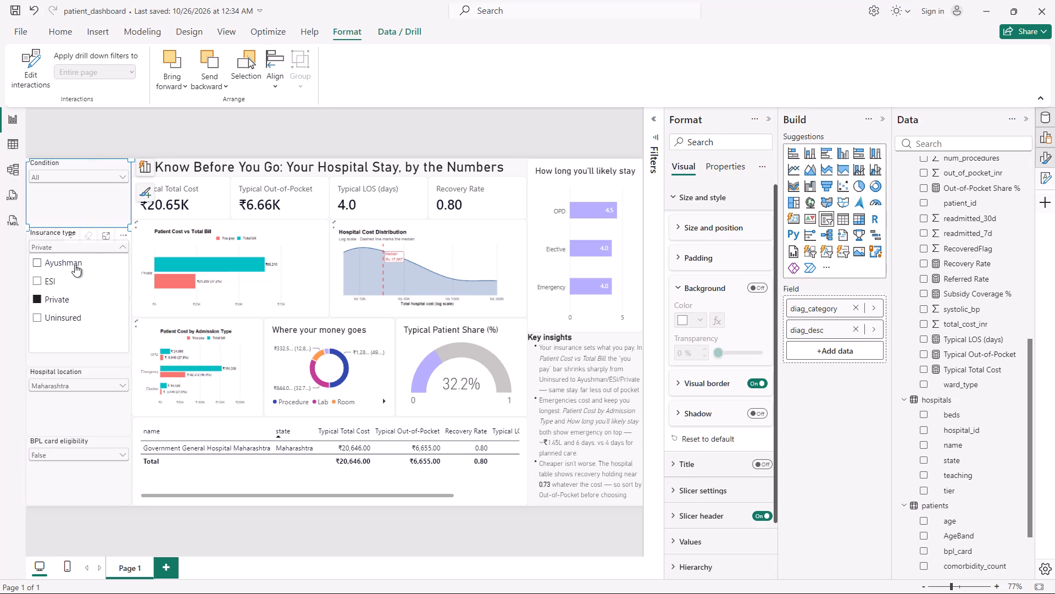
click(53, 301)
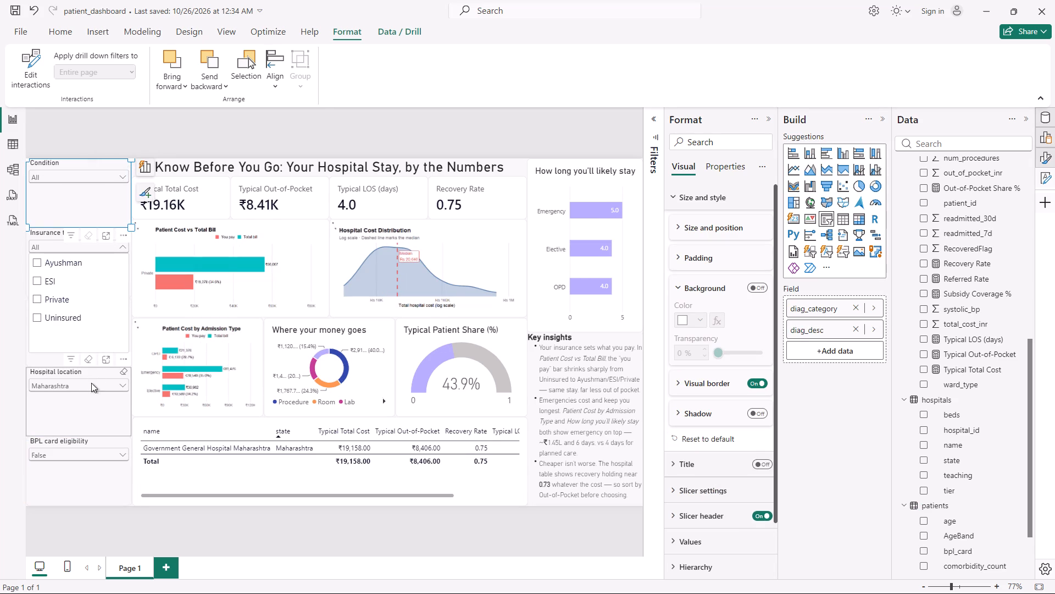
click(123, 370)
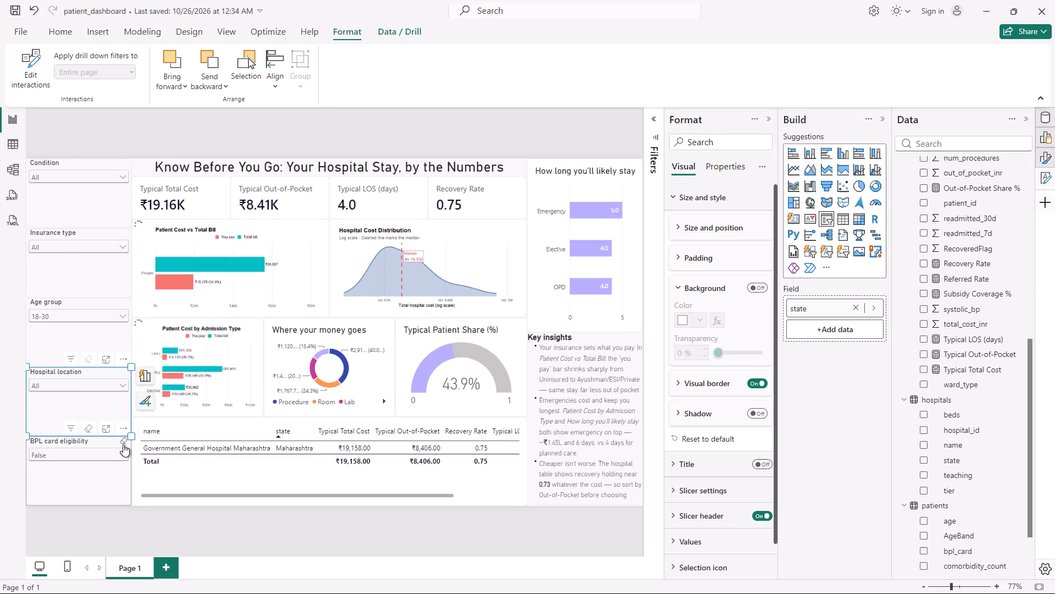
click(123, 442)
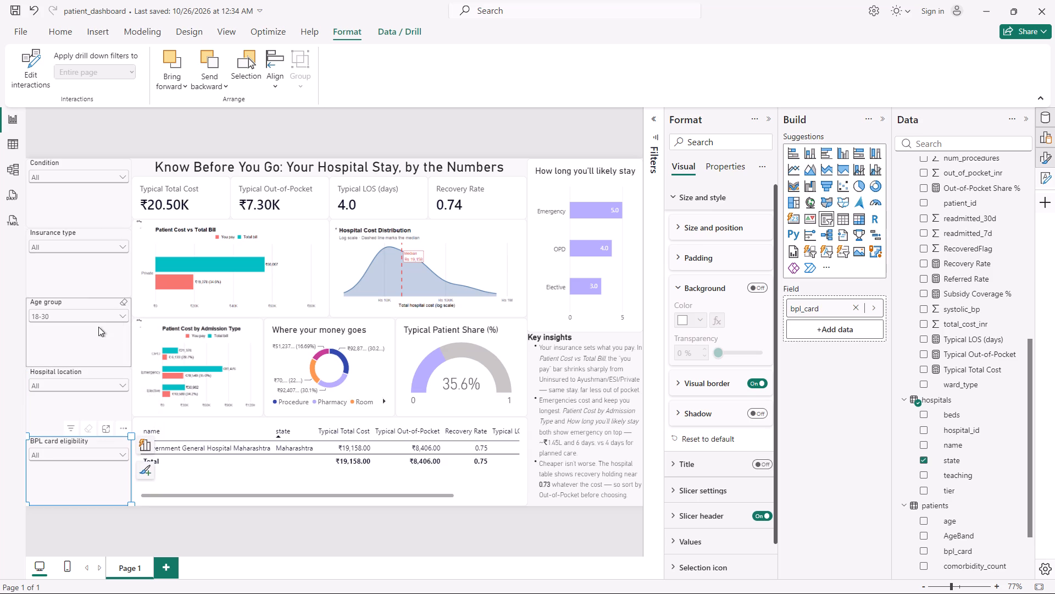
click(120, 303)
click(120, 304)
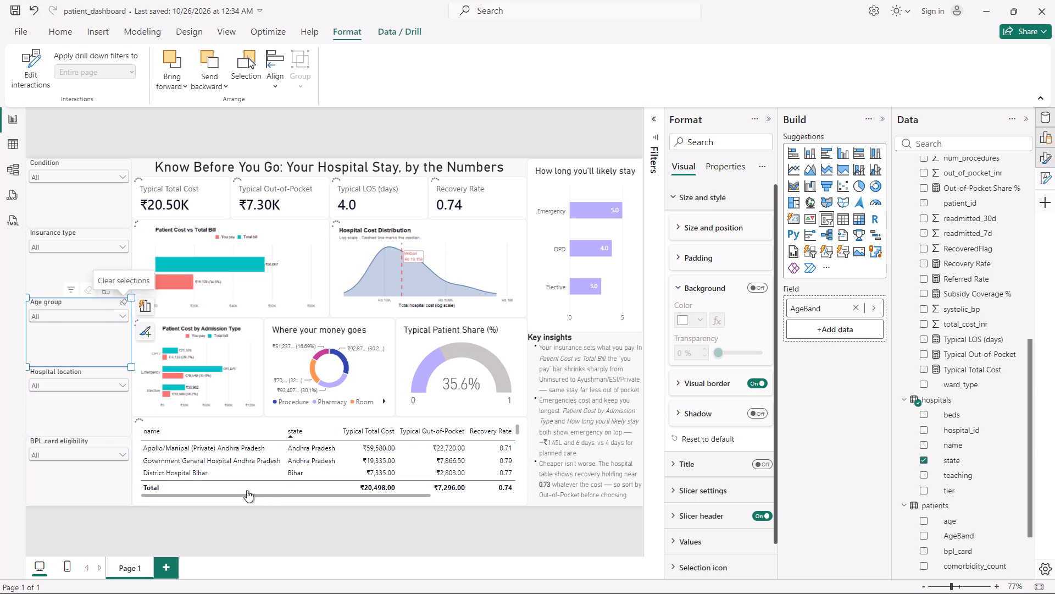
click(270, 497)
click(285, 522)
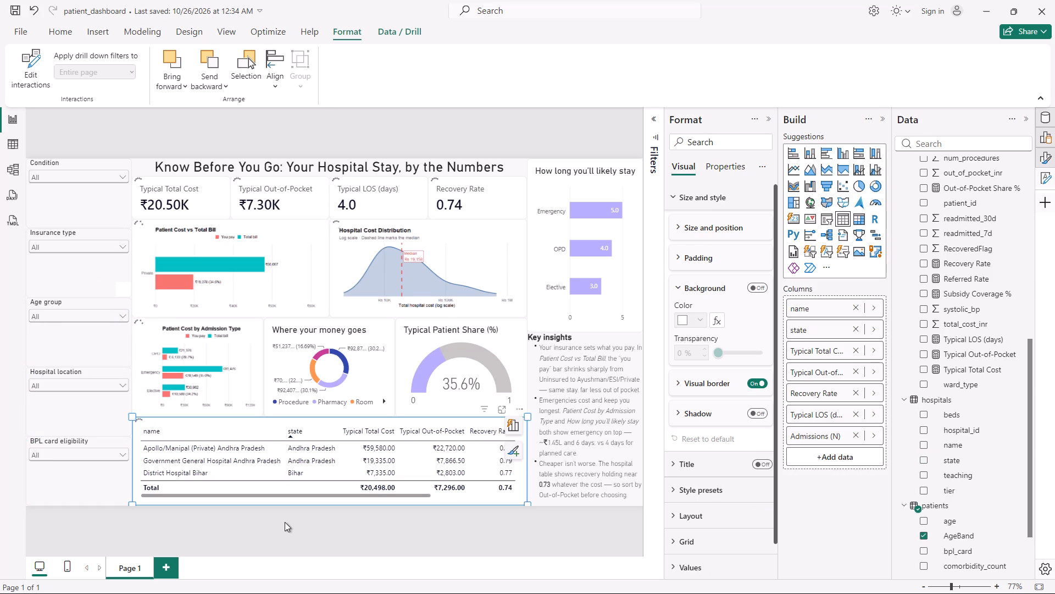
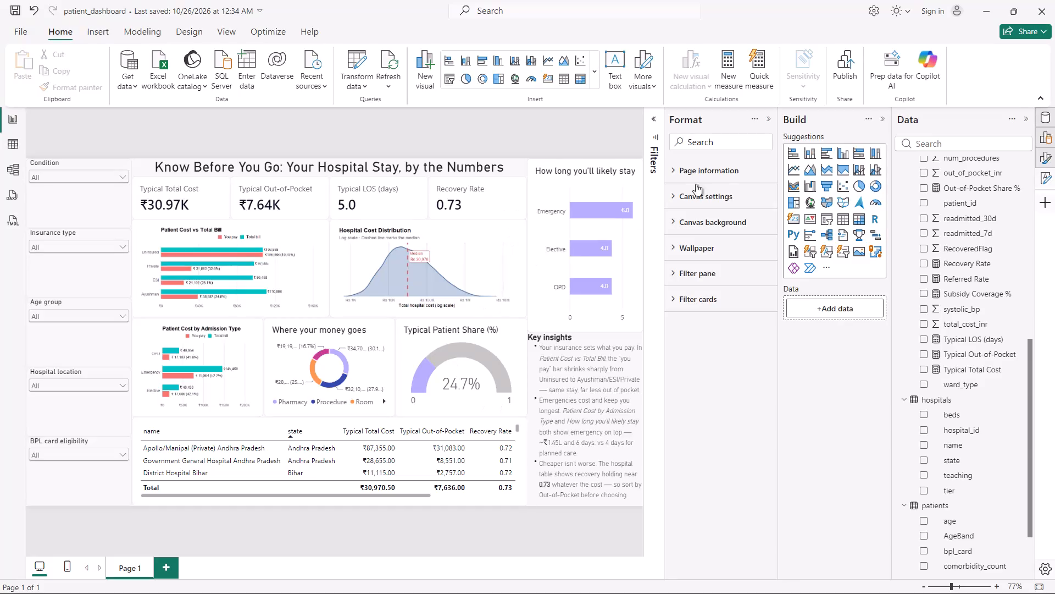
Collapse the Format, Build and Data panes to give the dashboard page more room, leaving no visual selected.
click(771, 119)
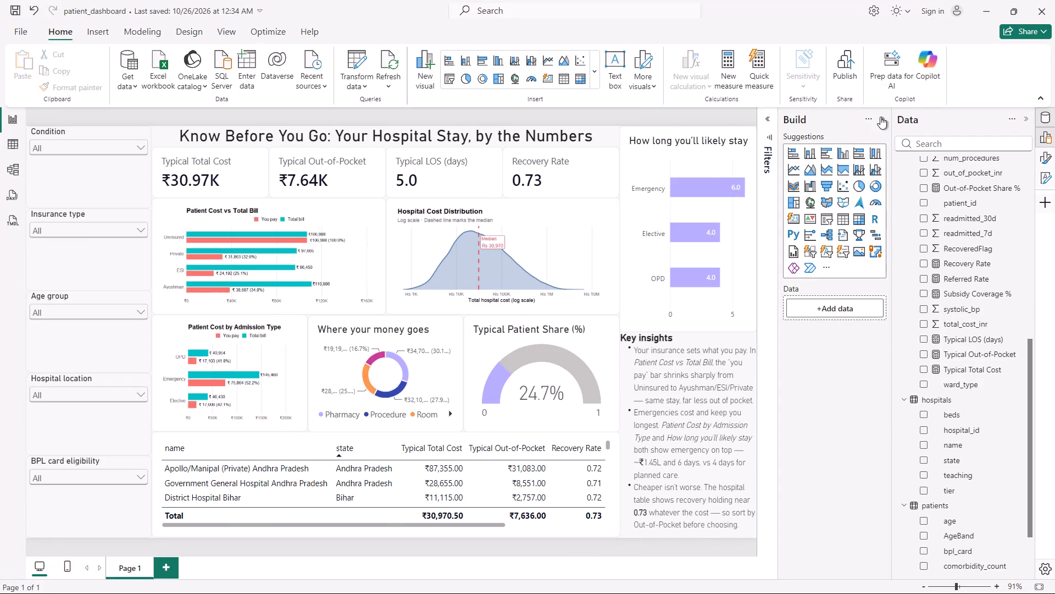
click(880, 117)
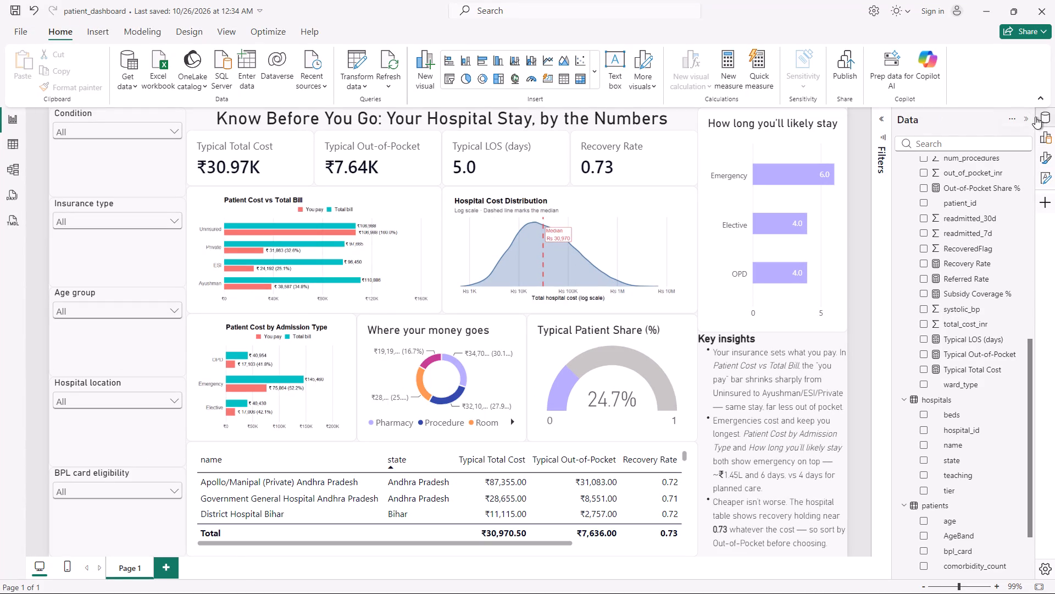
click(1028, 119)
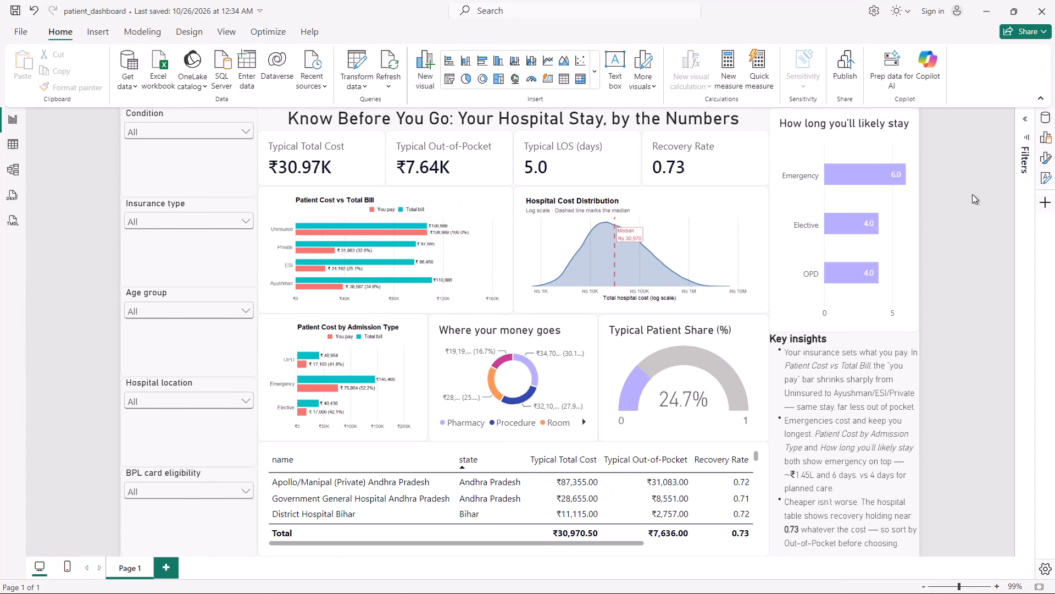
click(963, 202)
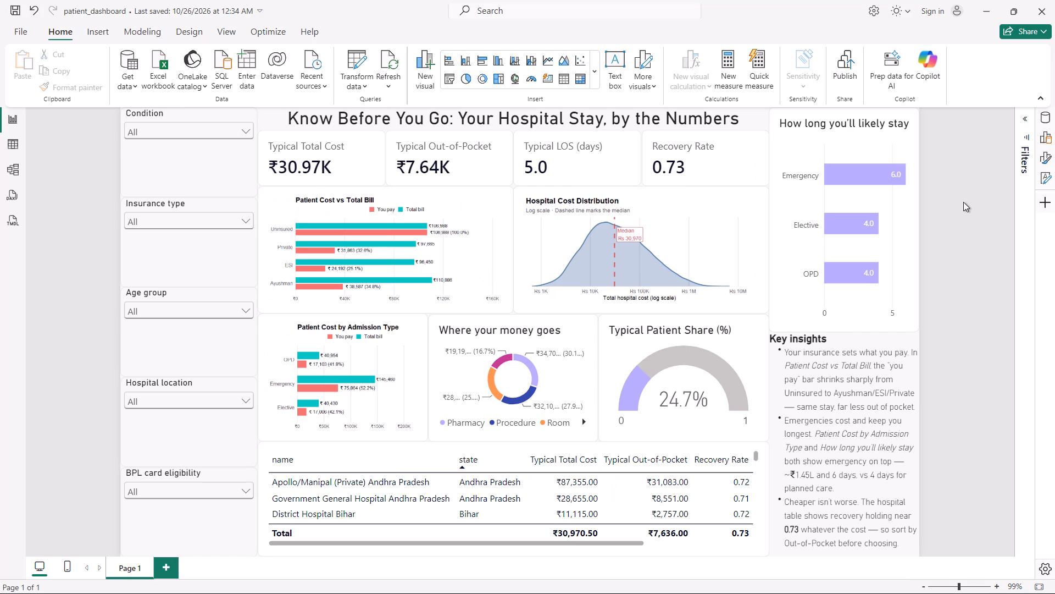
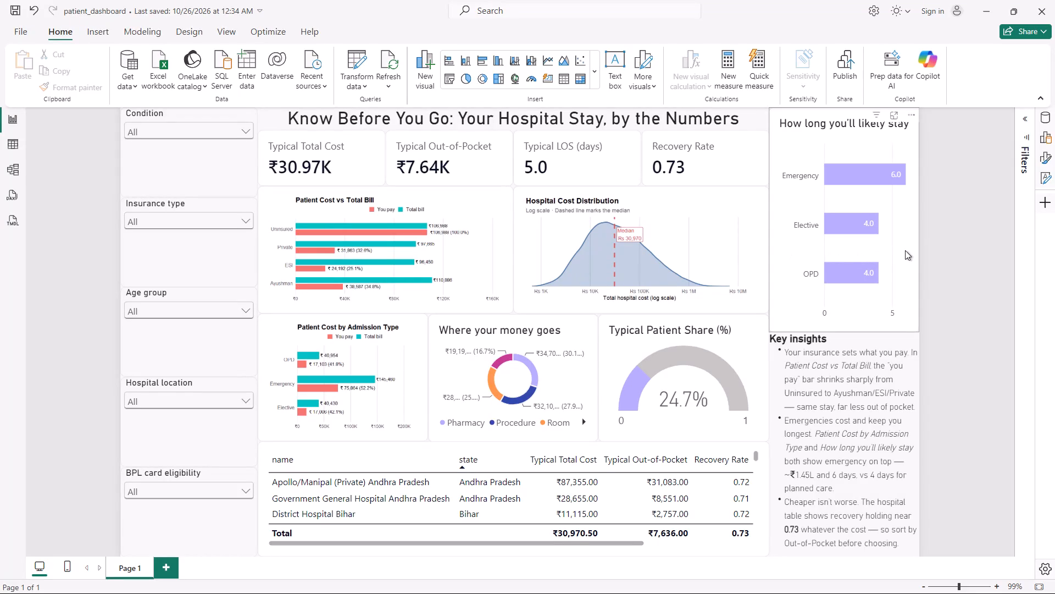
Narrow the Typical Patient Share (%) gauge by moving its left edge inward, keeping its title on one line.
click(604, 348)
drag(598, 378, 601, 378)
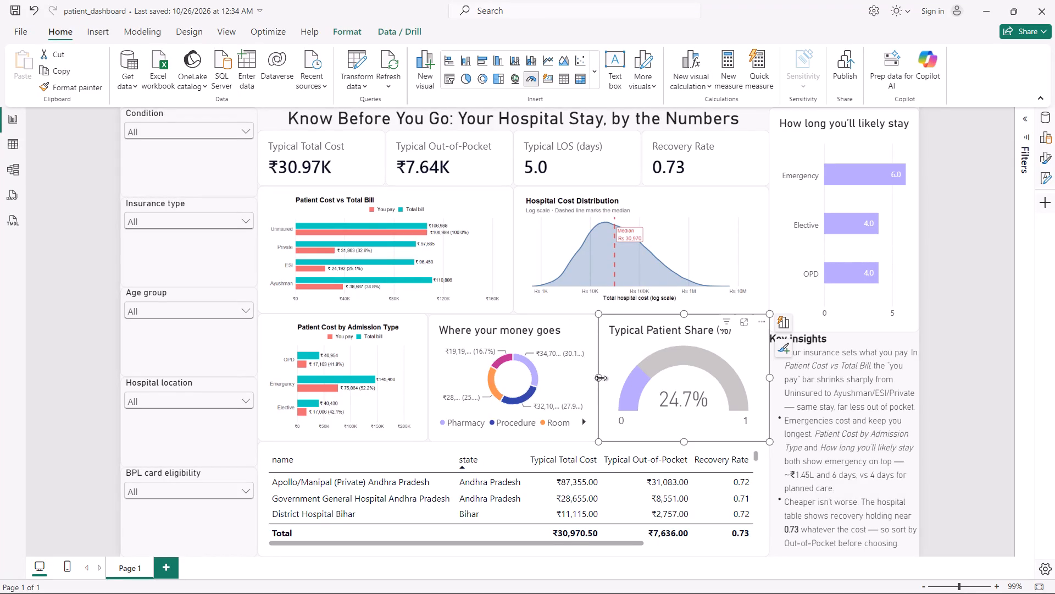
drag(601, 378, 628, 378)
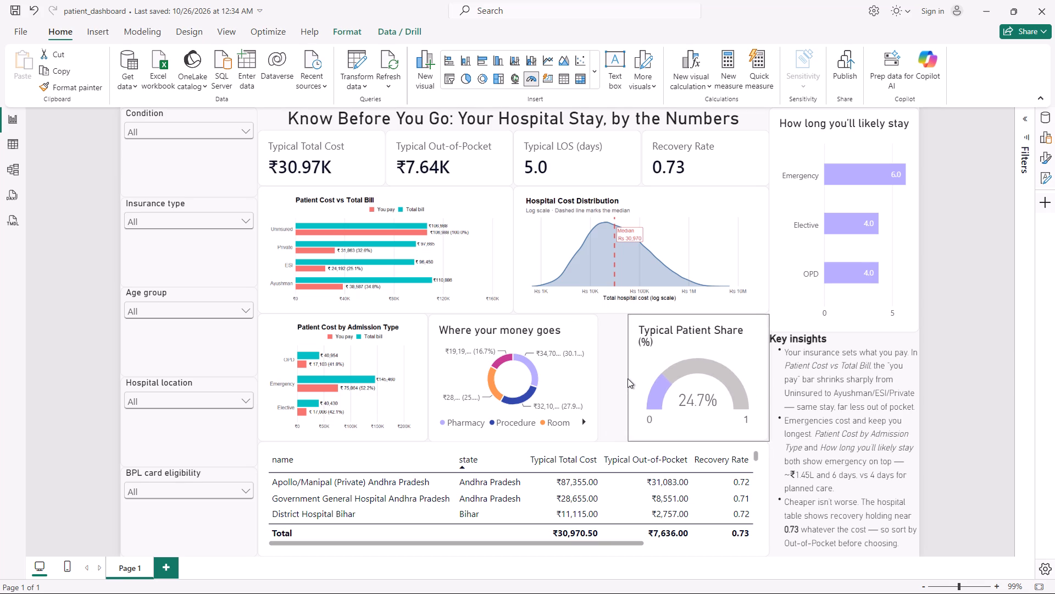
drag(628, 378, 615, 380)
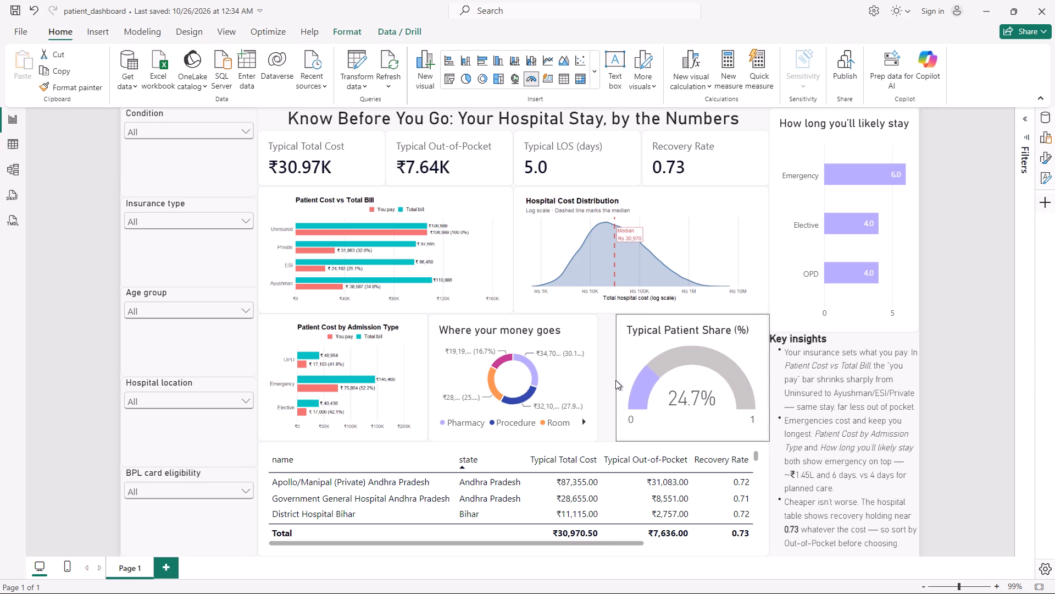
drag(615, 380, 621, 382)
Widen the "Where your money goes" donut chart to fill the gap up to the gauge, leaving no visual selected.
click(592, 384)
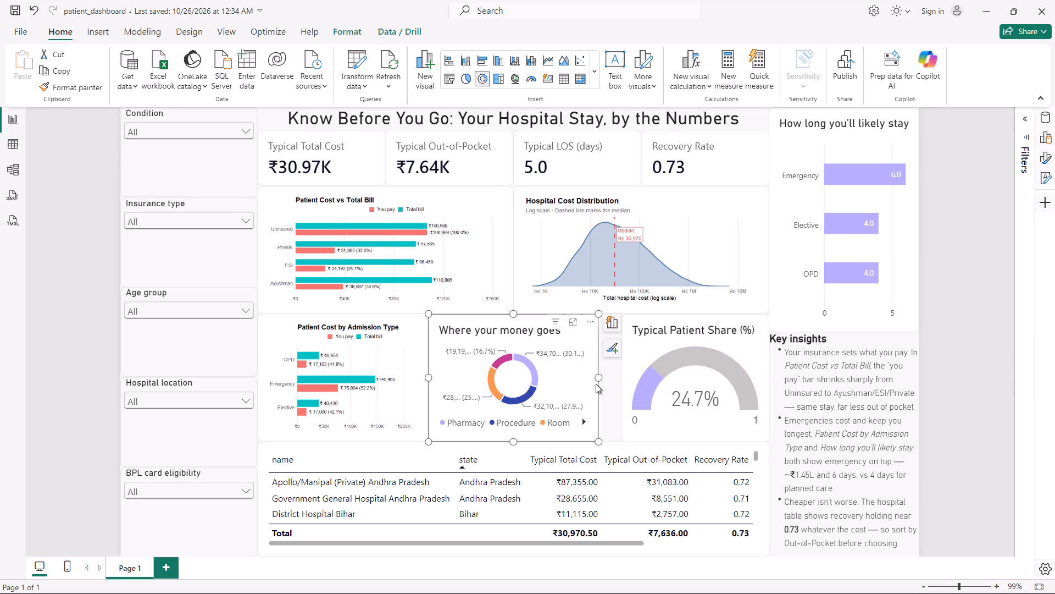
drag(600, 379, 618, 376)
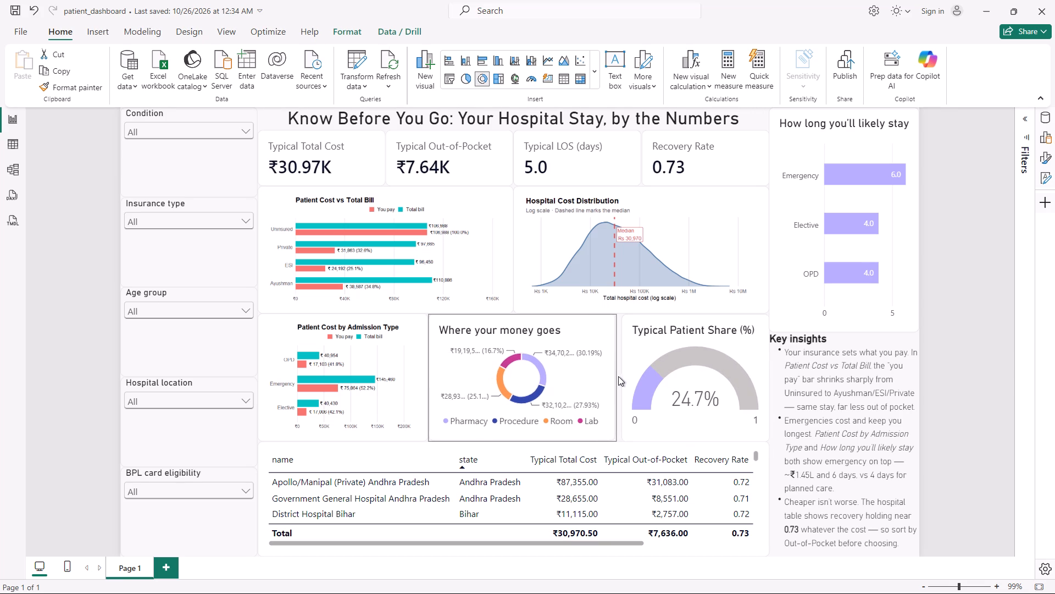
drag(618, 376, 624, 374)
click(954, 351)
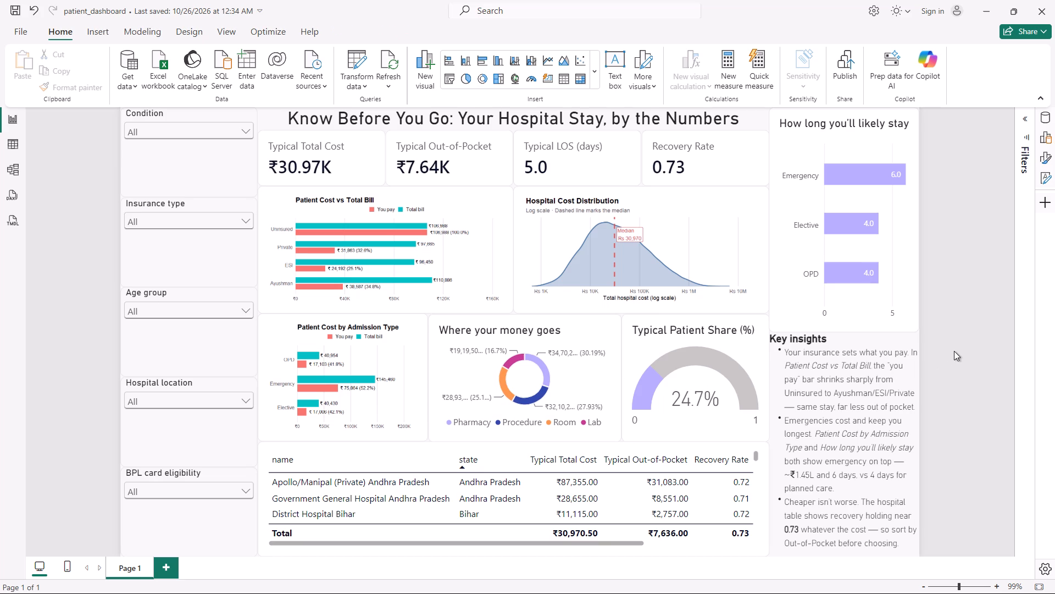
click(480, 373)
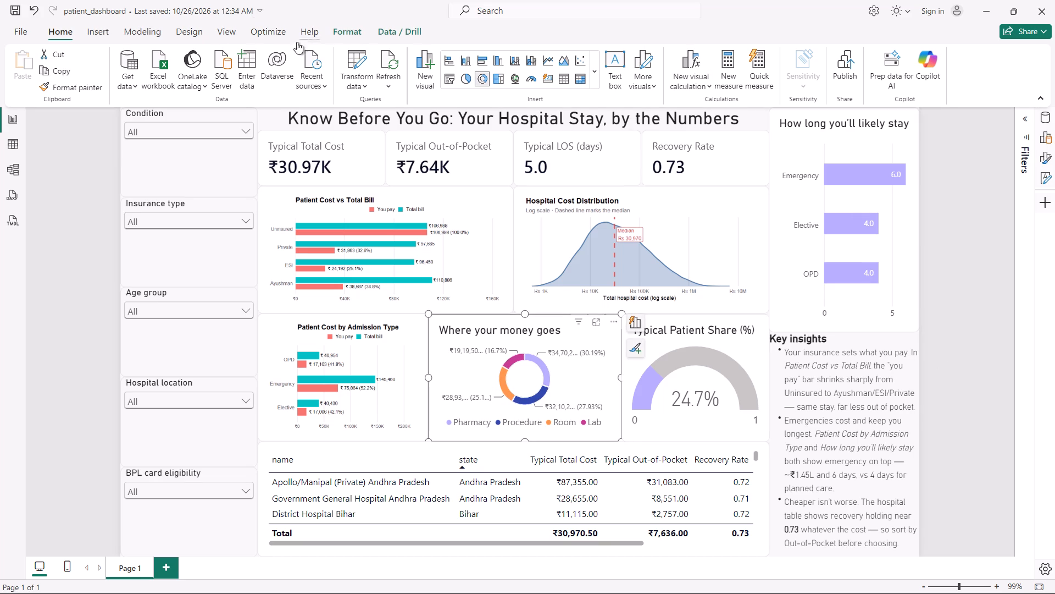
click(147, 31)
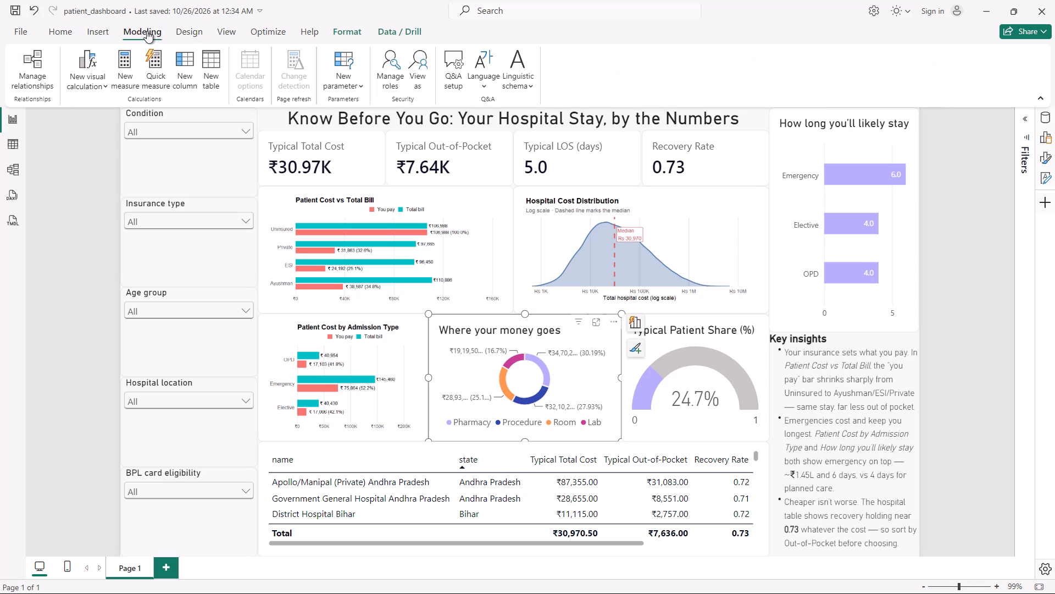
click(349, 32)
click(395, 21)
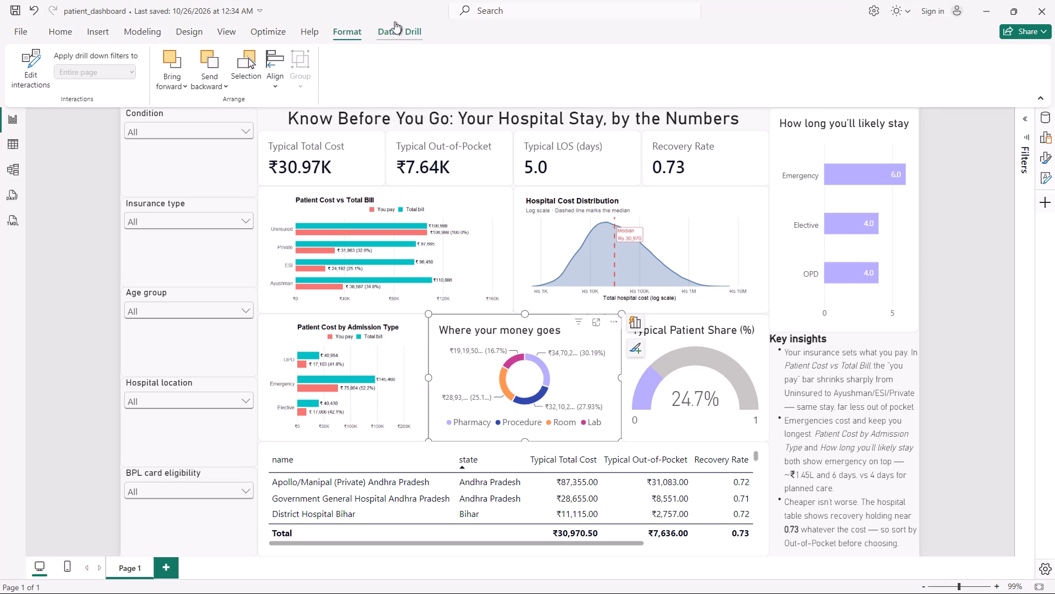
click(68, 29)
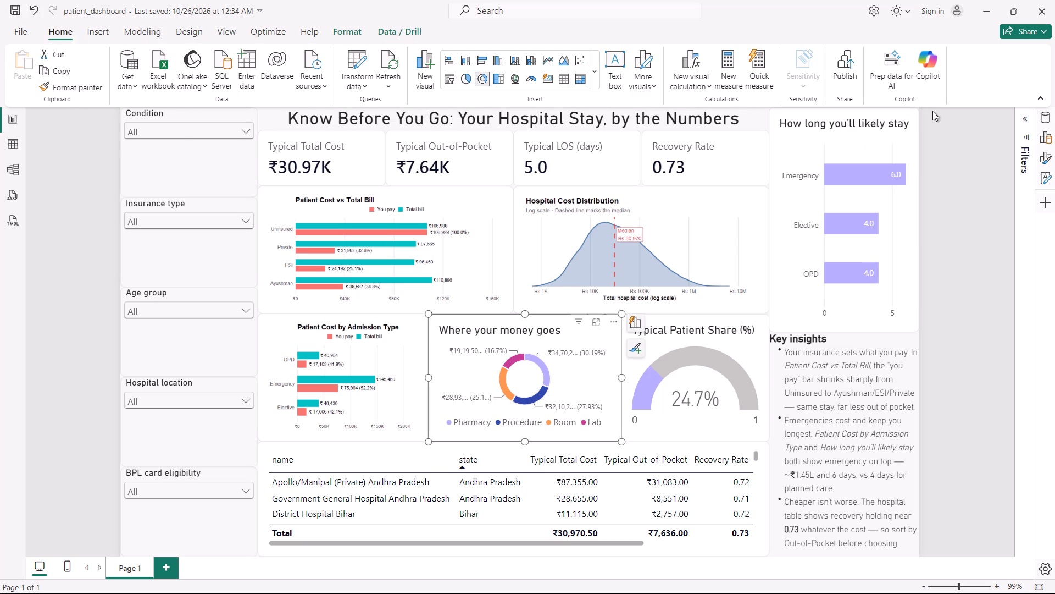
Show the Build and Format panes for the donut chart and expand the Values settings of its detail labels.
click(1050, 137)
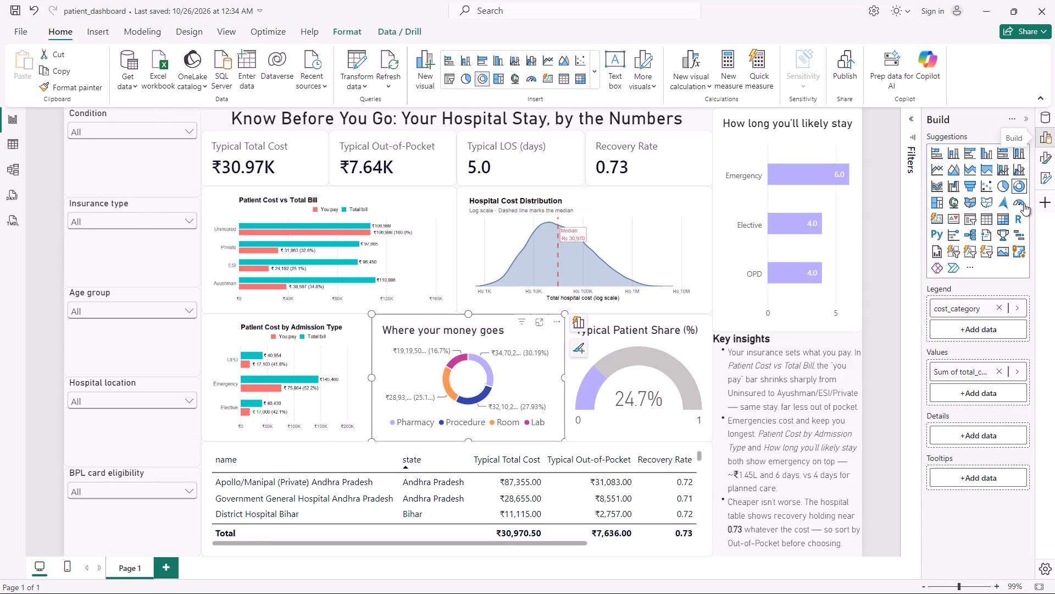
click(1048, 160)
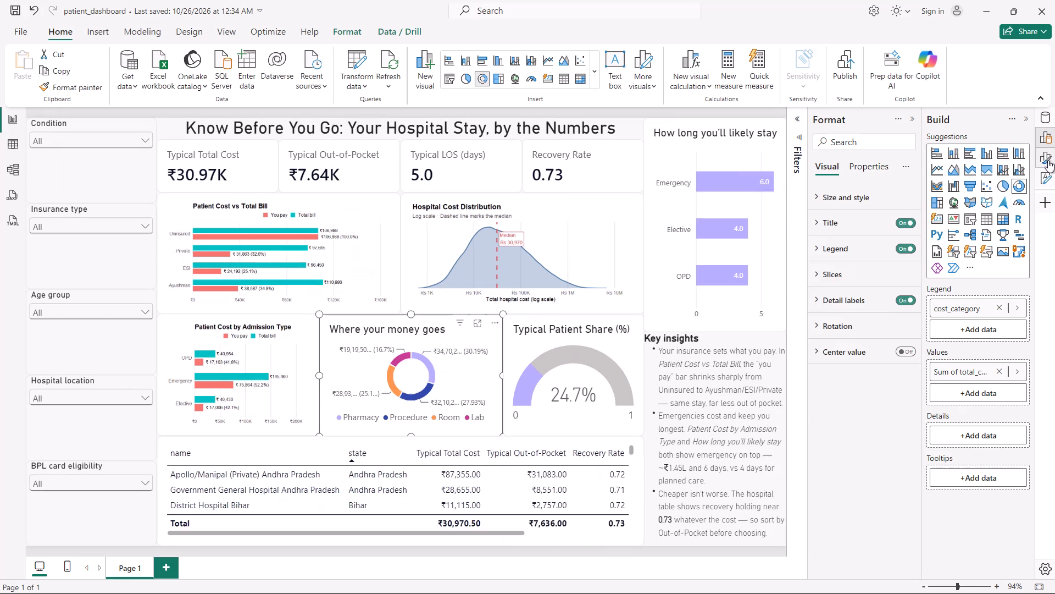
click(1053, 159)
click(1048, 120)
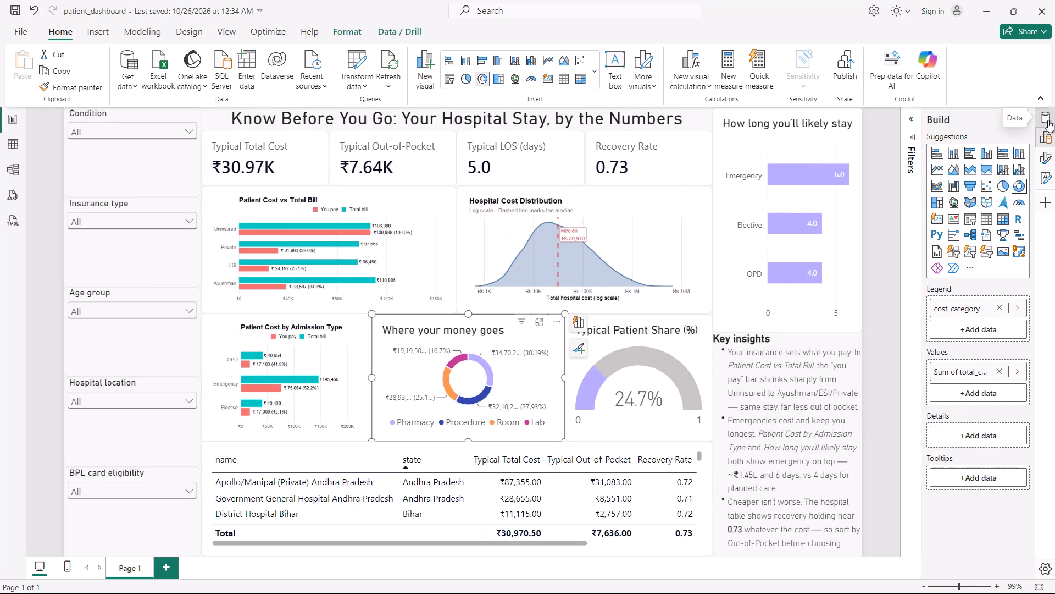
click(1046, 121)
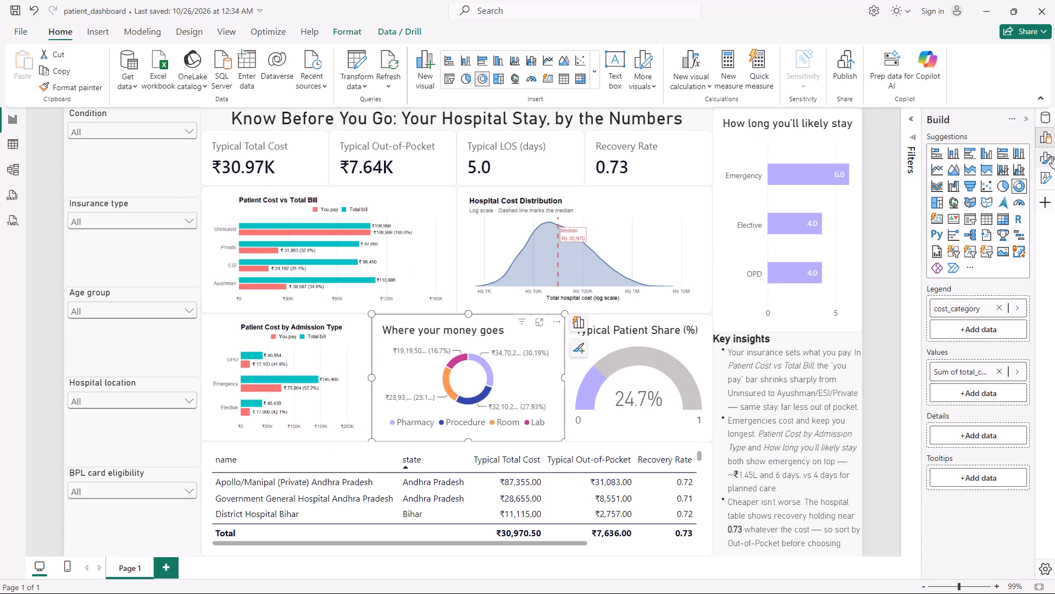
click(1052, 156)
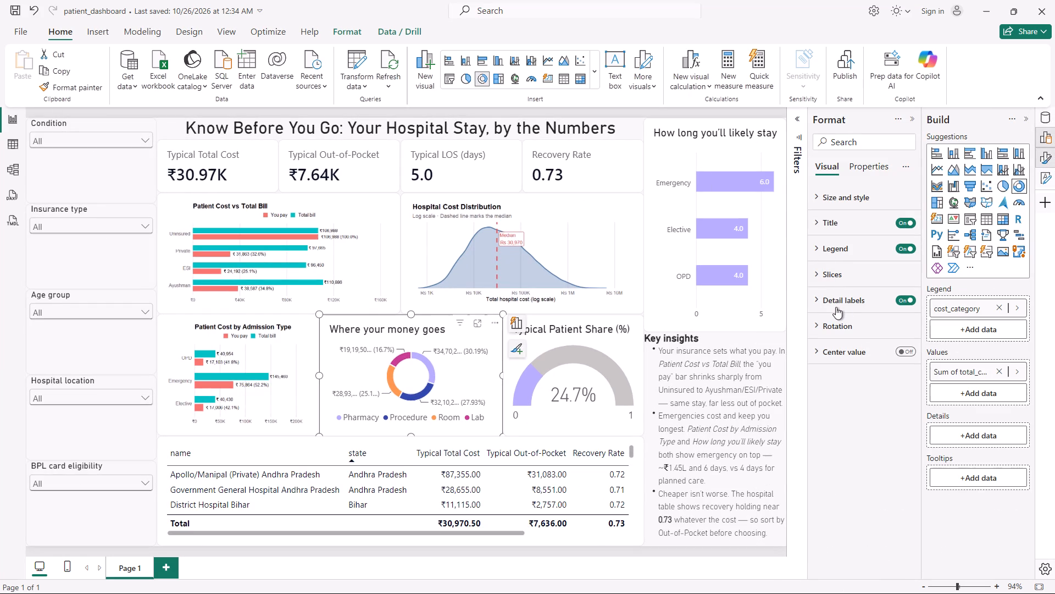
click(833, 276)
scroll(873, 419, down, 2)
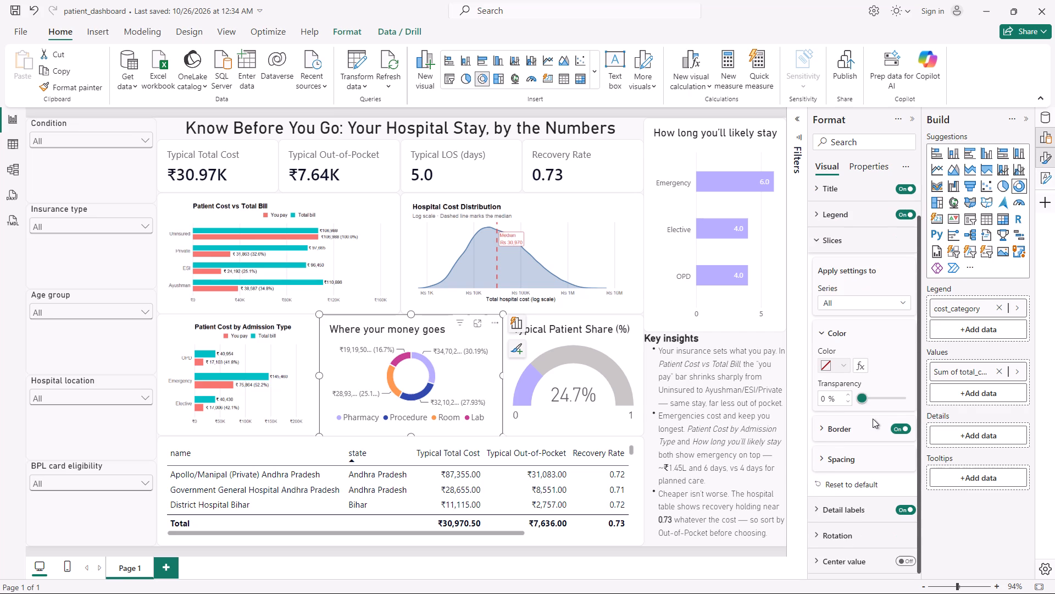
scroll(873, 419, down, 1)
scroll(842, 469, down, 1)
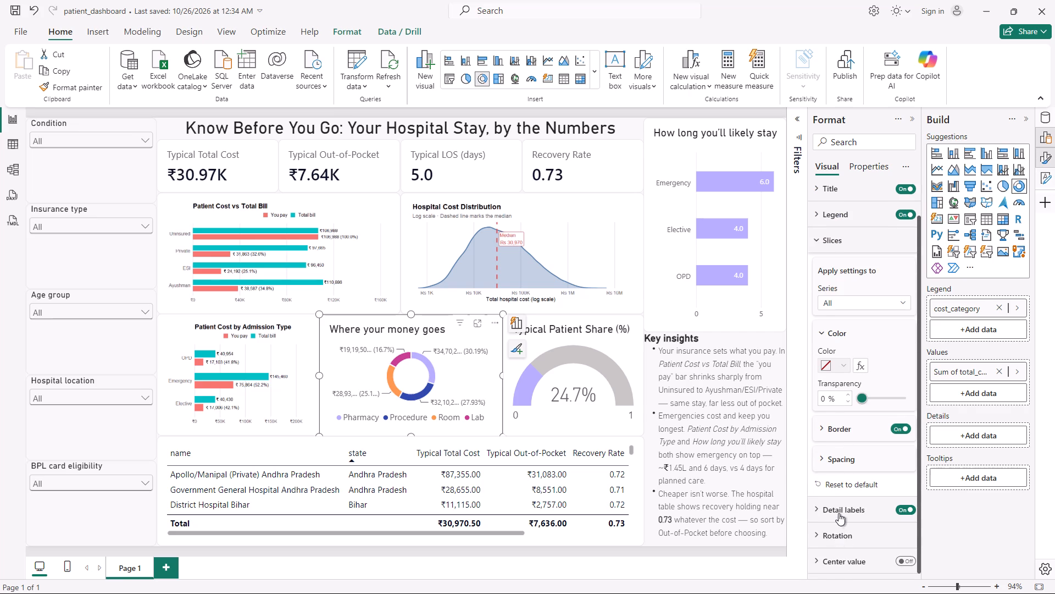
click(839, 513)
scroll(839, 513, down, 4)
click(843, 482)
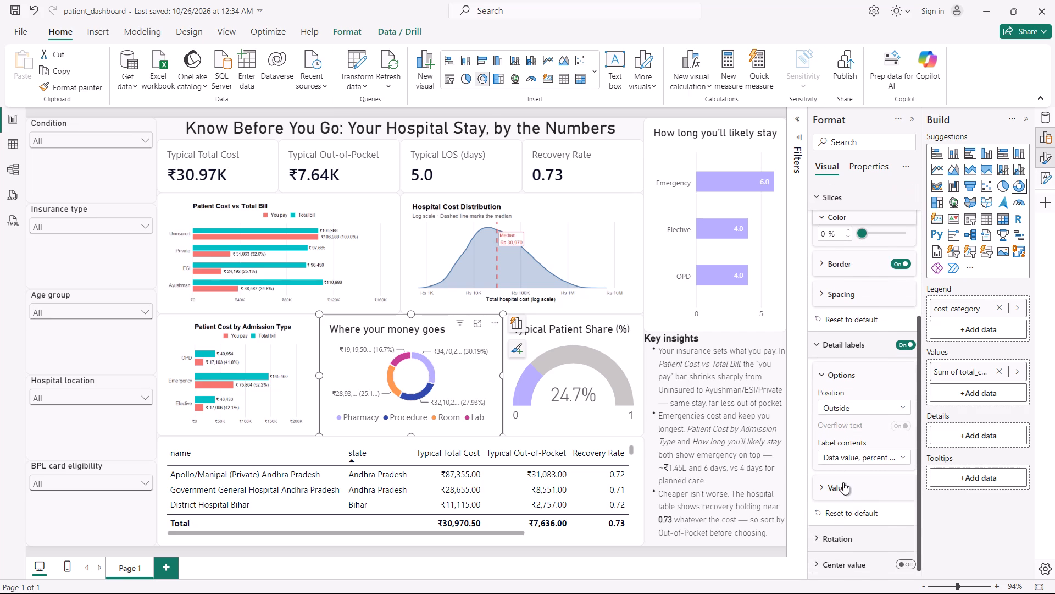
scroll(843, 482, down, 2)
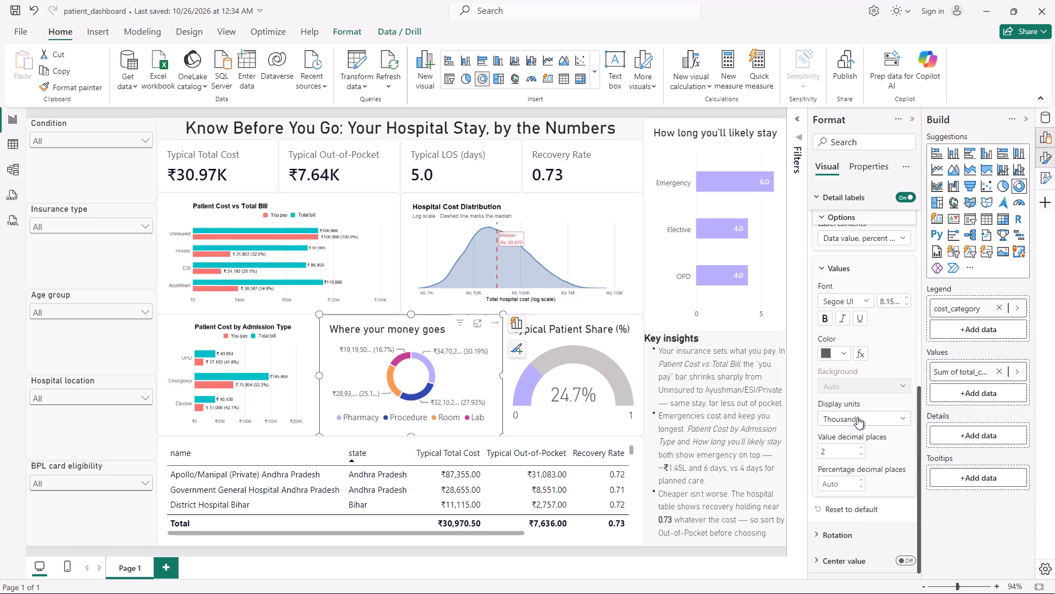
Widen the "Where your money goes" donut chart across most of the gauge so its detail labels fit in full.
drag(504, 375, 602, 384)
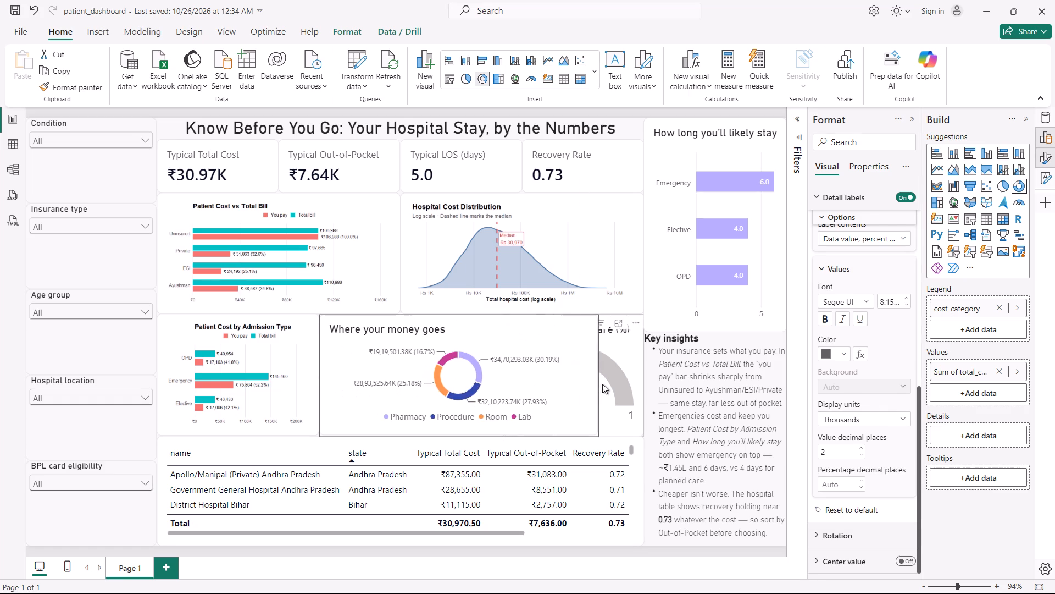
drag(602, 384, 606, 383)
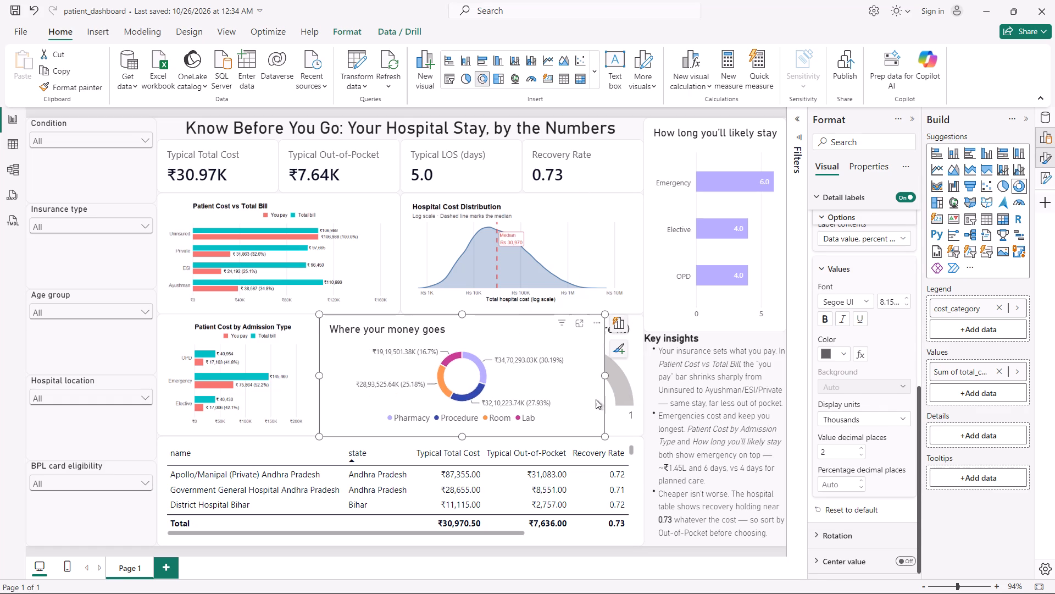
Set the display units of the donut chart's detail labels to Millions.
click(860, 412)
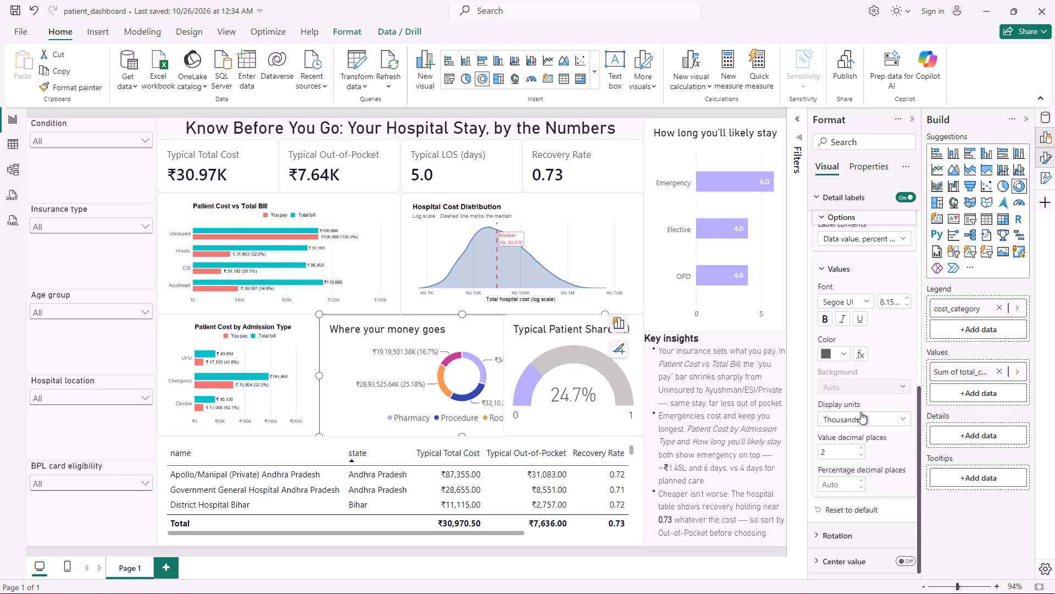
click(853, 481)
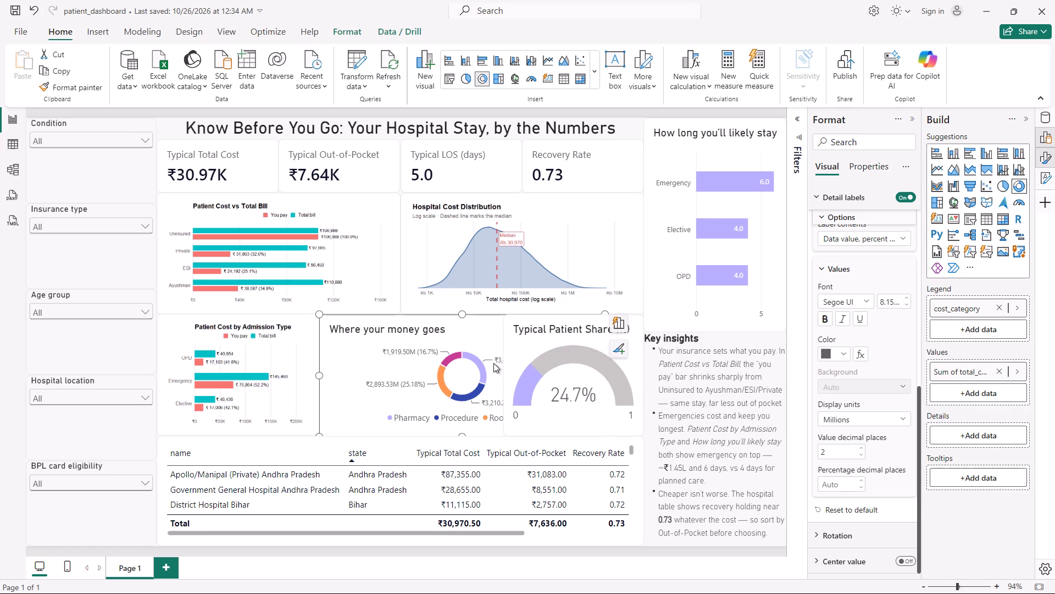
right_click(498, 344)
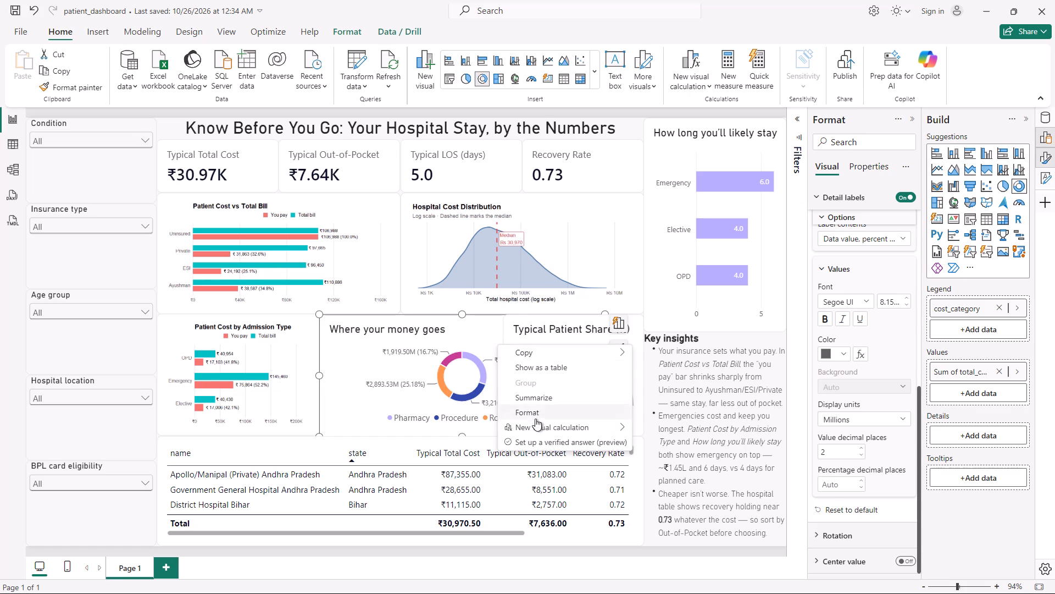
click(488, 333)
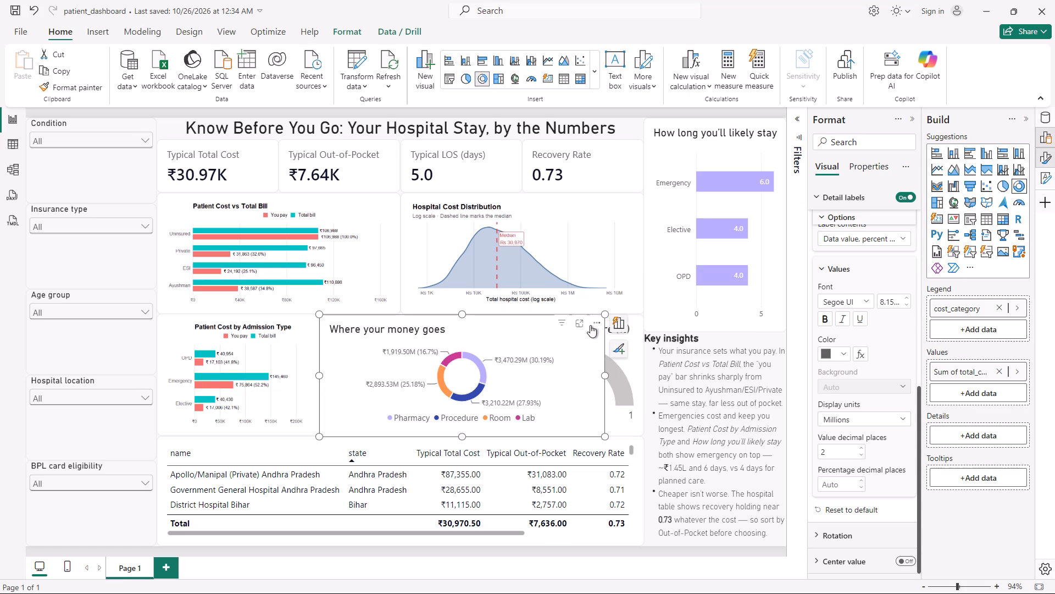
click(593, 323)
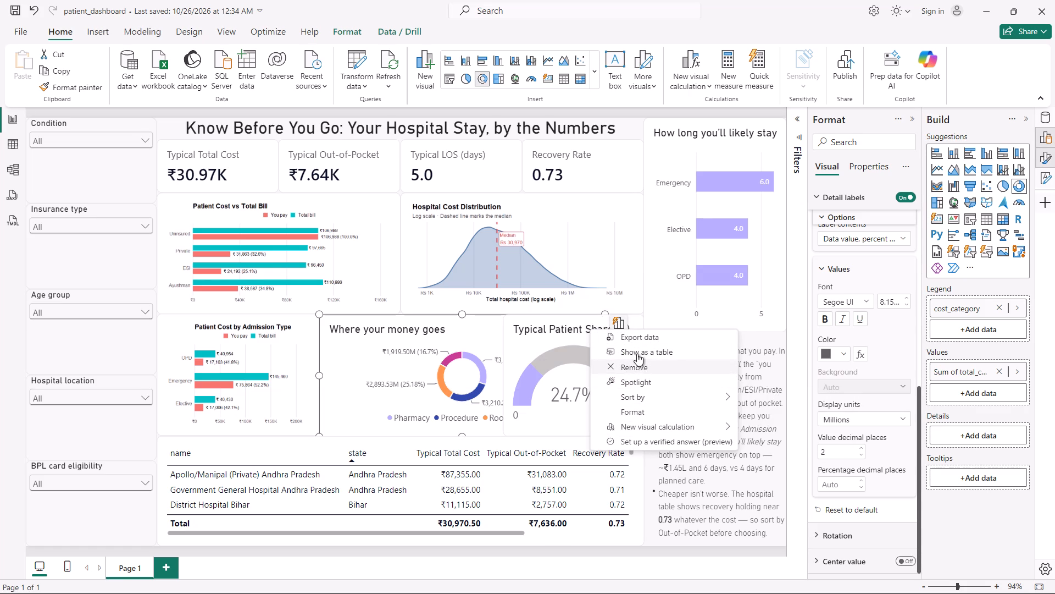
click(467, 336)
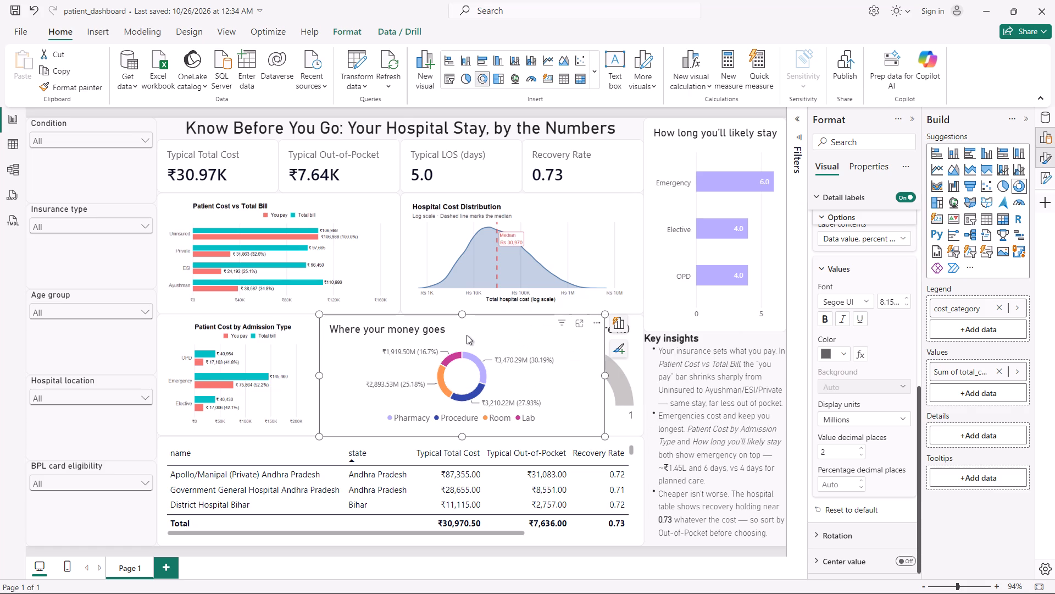
Move the "Where your money goes" donut chart up so it overlaps the lower part of the Hospital Cost Distribution chart.
drag(468, 331, 473, 287)
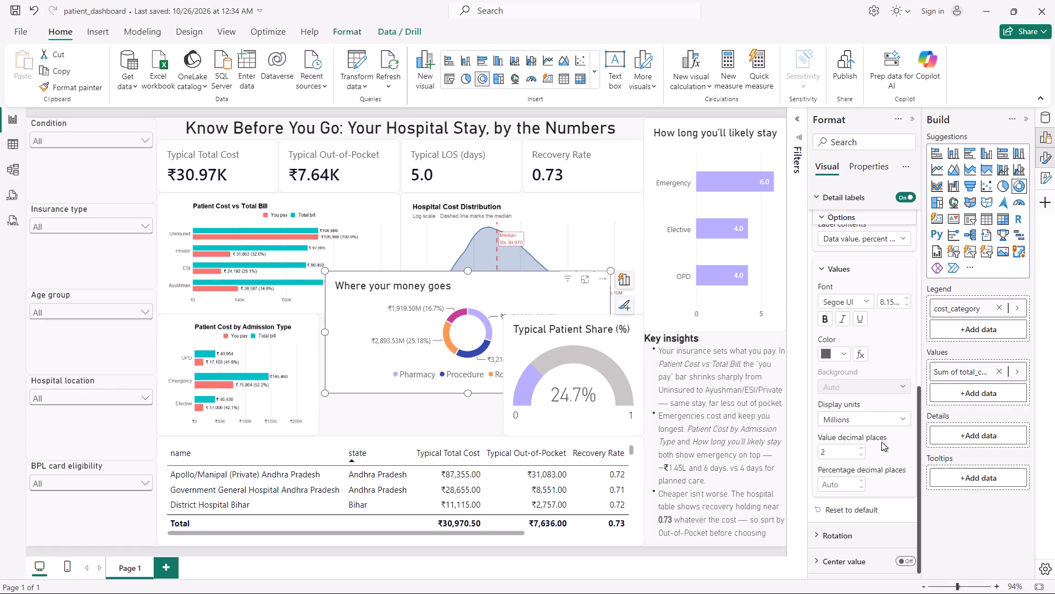
Examine the donut chart's label display unit options and the field and summarization choices for its total_cost_inr value.
click(879, 424)
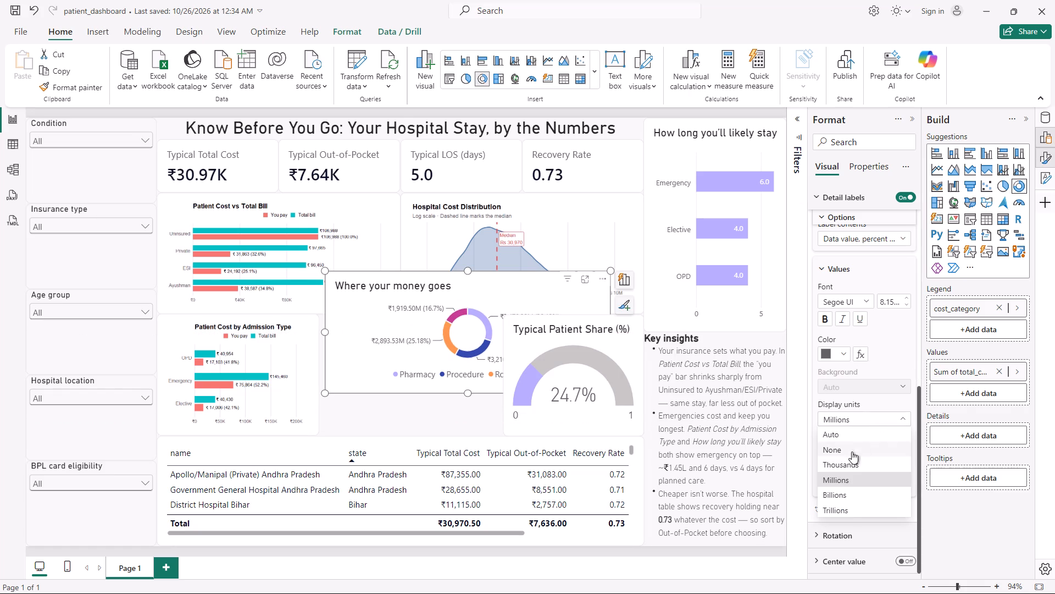
click(884, 395)
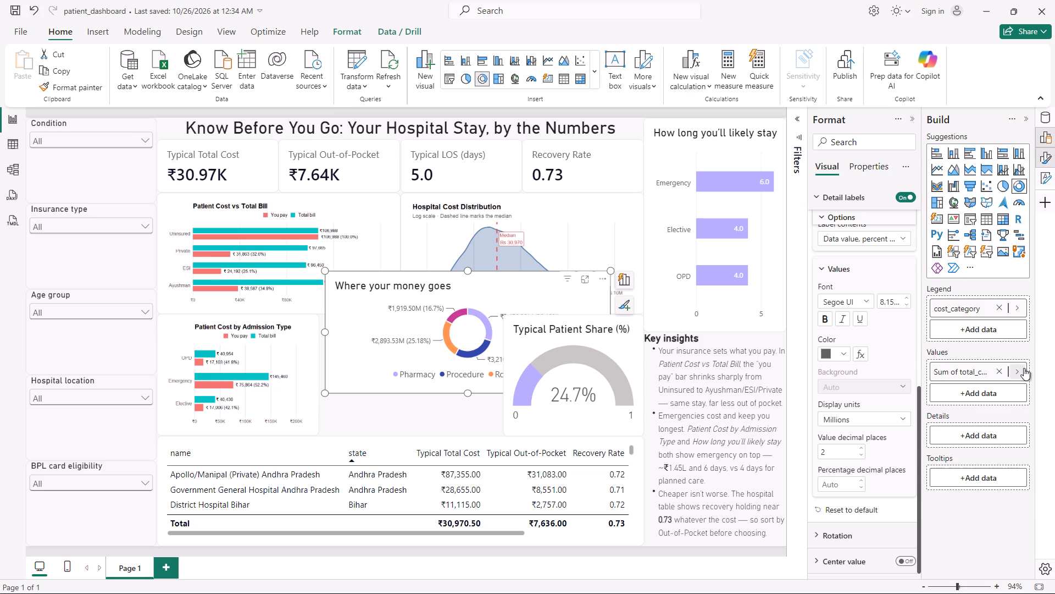
click(1021, 374)
click(880, 400)
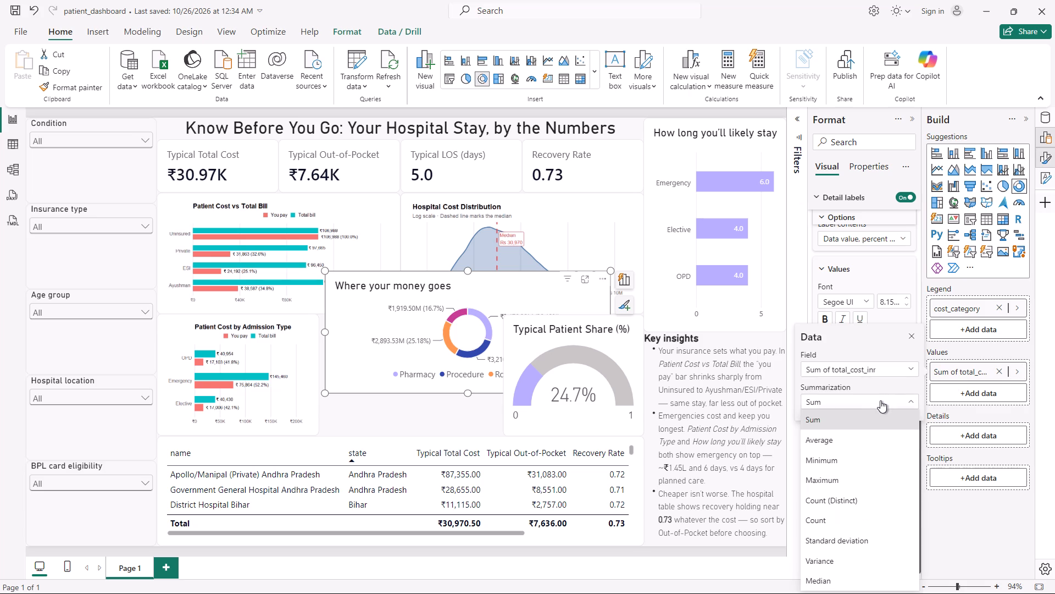
click(885, 367)
click(882, 372)
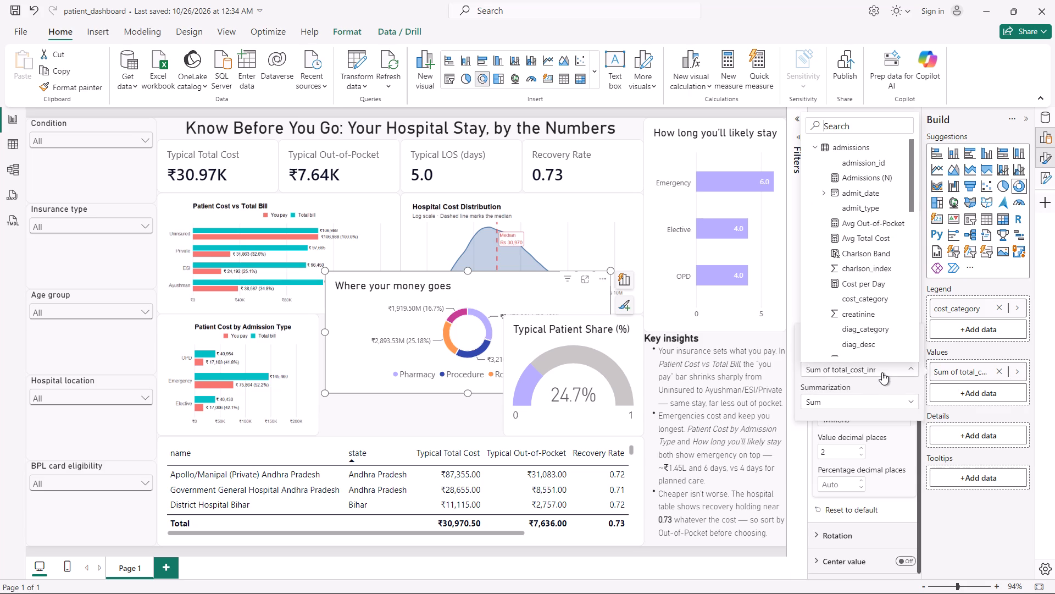
click(883, 391)
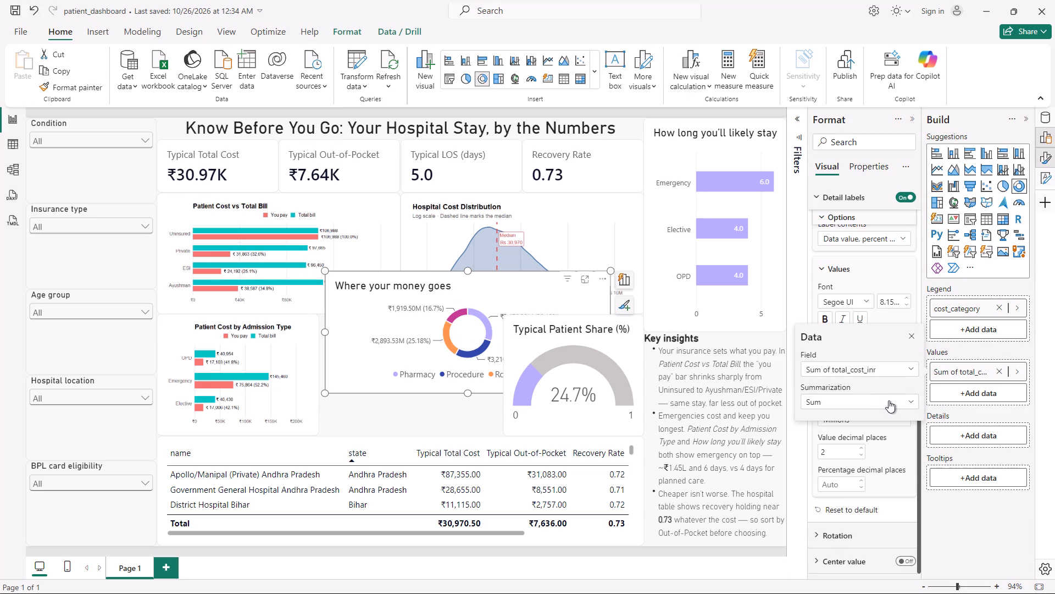
click(890, 401)
scroll(896, 468, down, 2)
scroll(896, 468, up, 2)
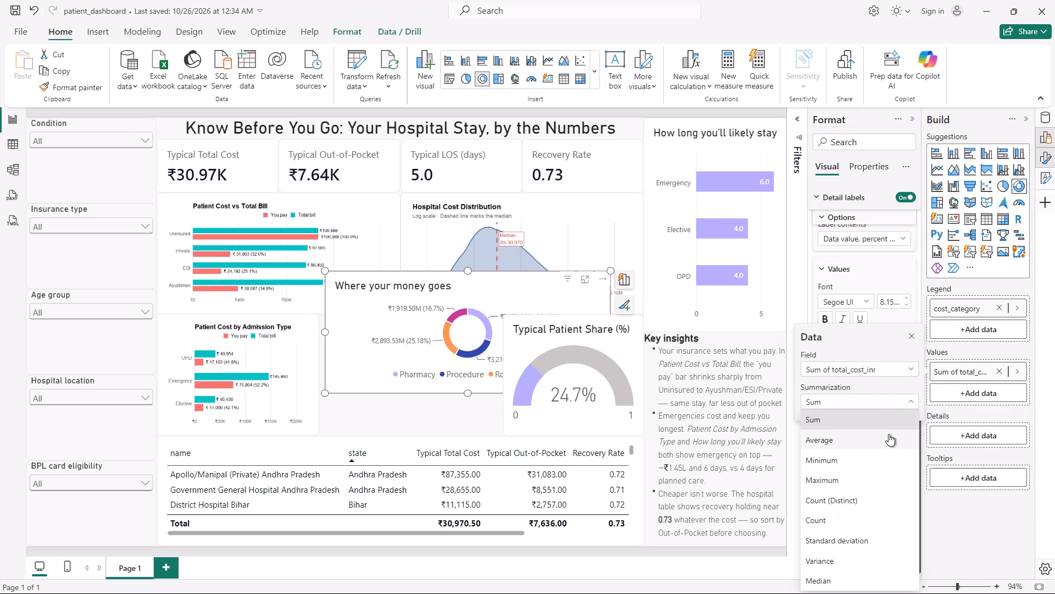
click(889, 382)
click(903, 367)
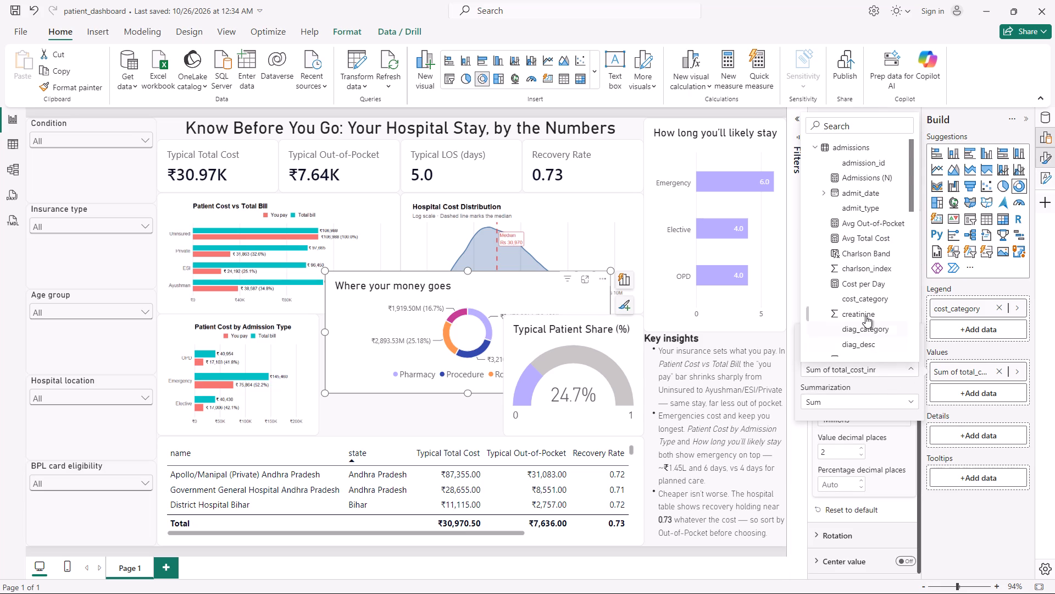
scroll(865, 316, down, 8)
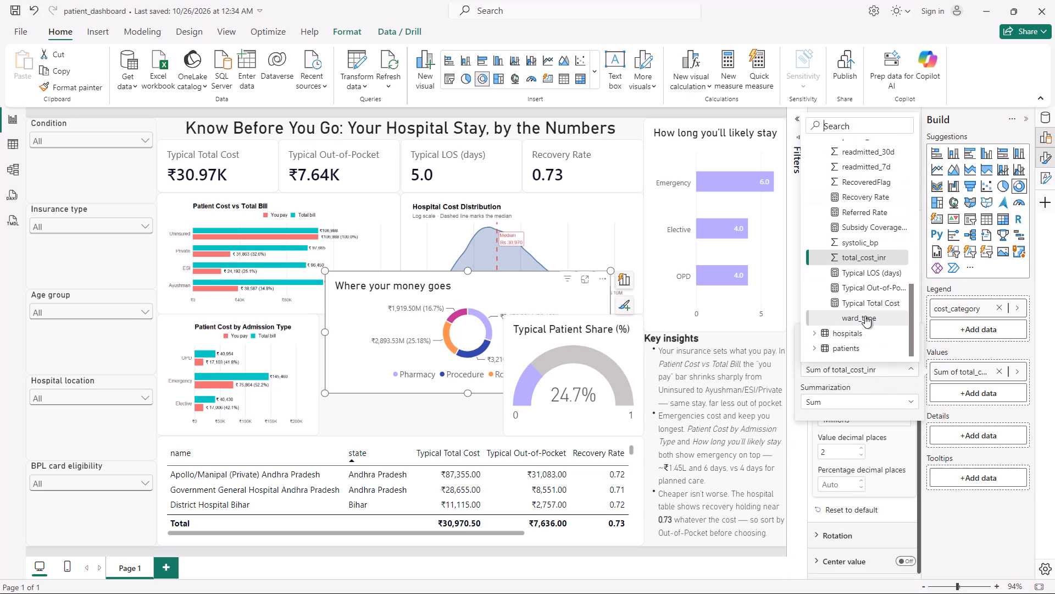
click(860, 254)
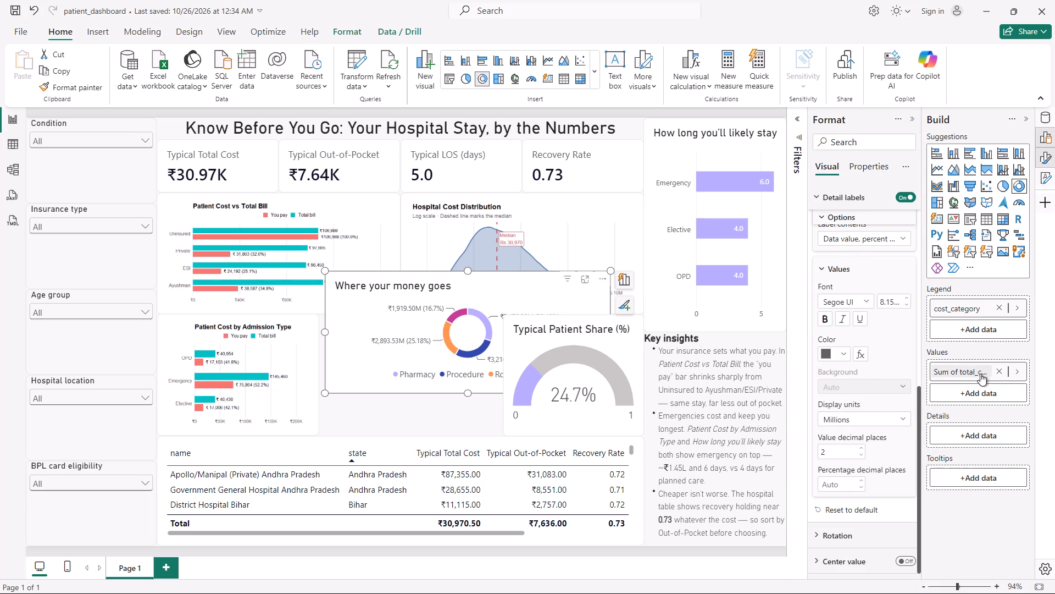
click(1017, 369)
click(891, 404)
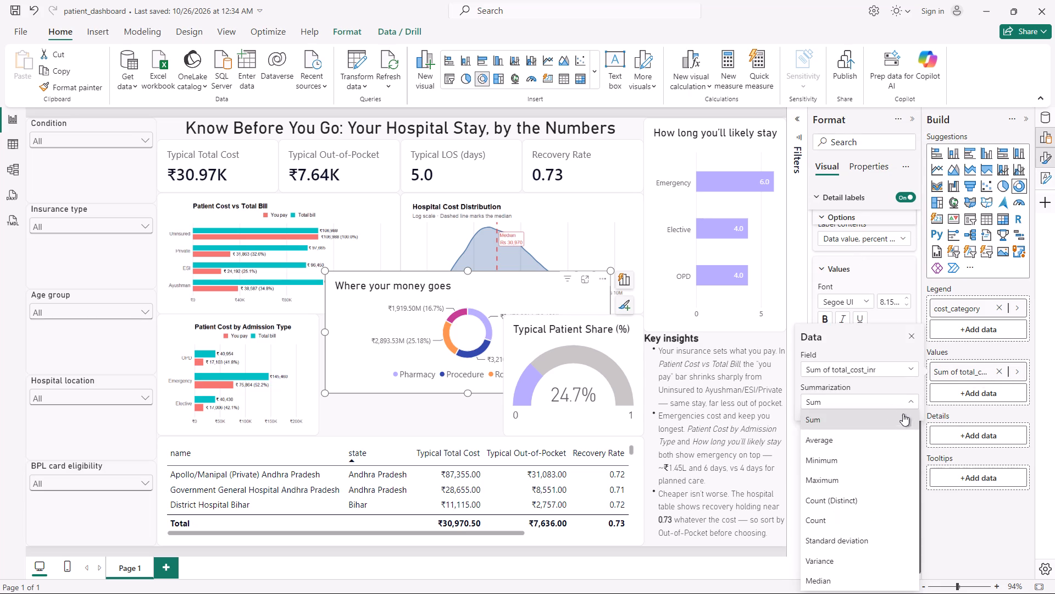
click(961, 527)
Fit the "Where your money goes" donut chart into the gap between Patient Cost by Admission Type and the gauge, moving it down and narrowing it.
drag(490, 315, 488, 319)
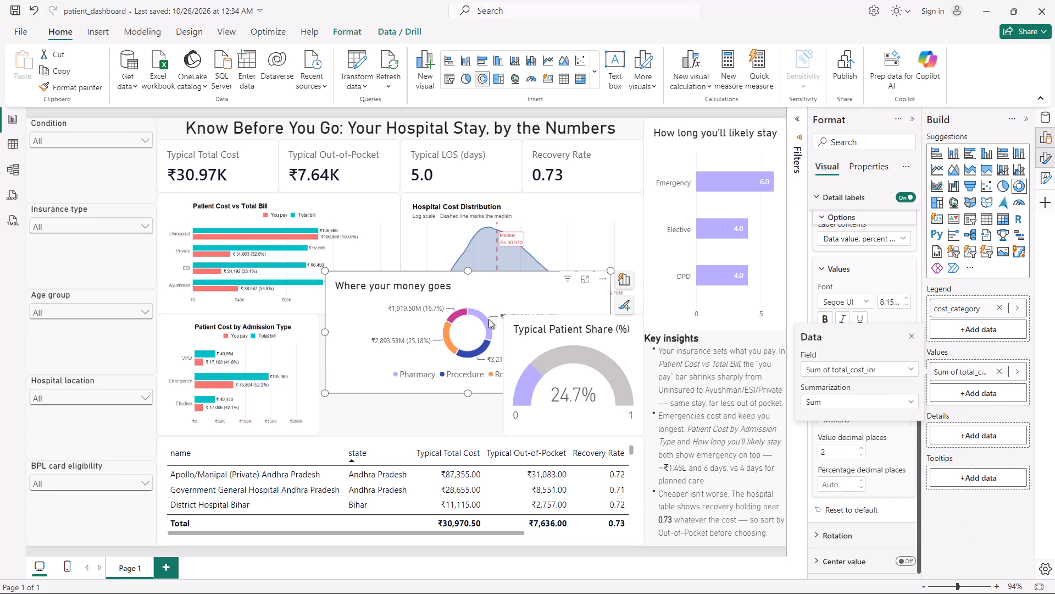
drag(488, 319, 475, 293)
drag(475, 293, 470, 329)
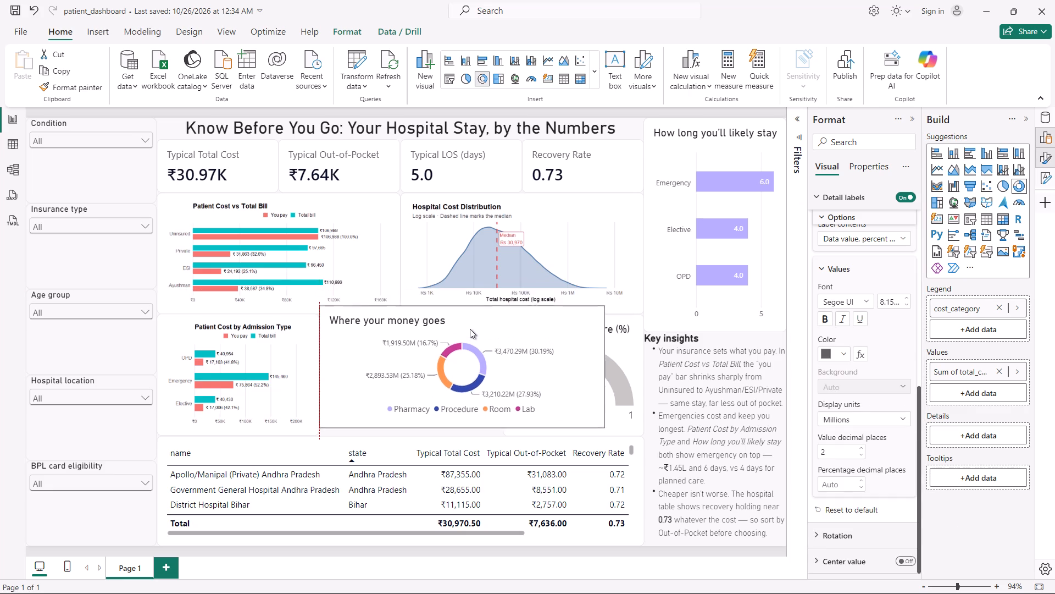
drag(470, 329, 473, 335)
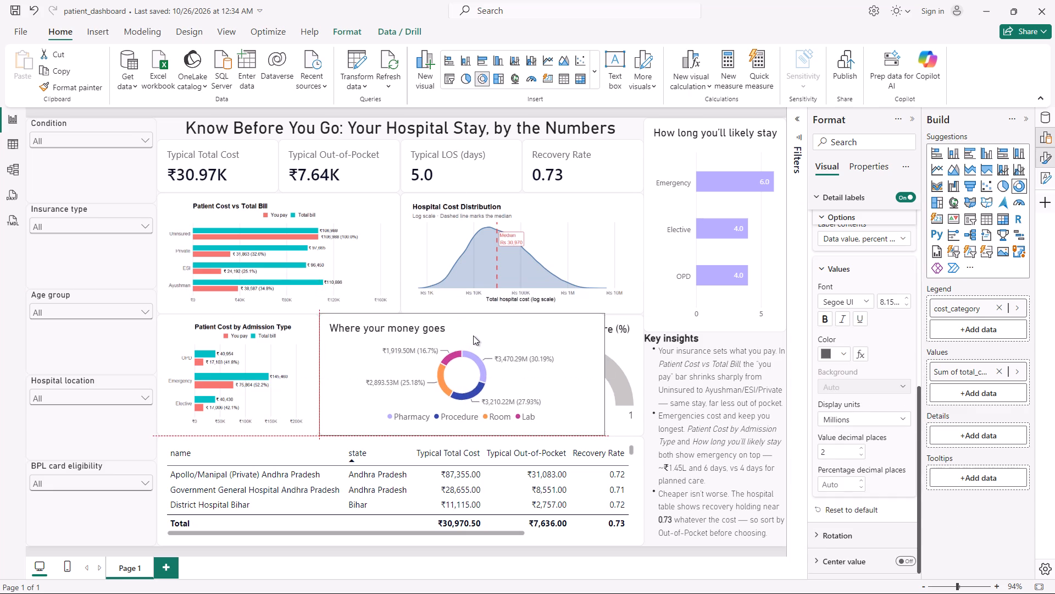
drag(473, 335, 472, 335)
drag(472, 335, 471, 337)
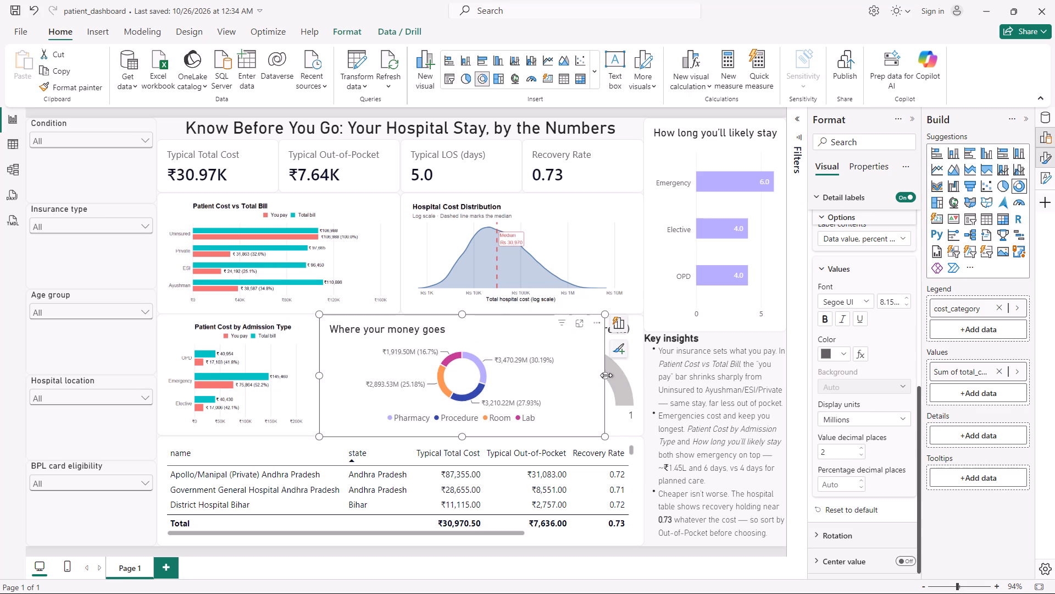
drag(606, 377, 507, 373)
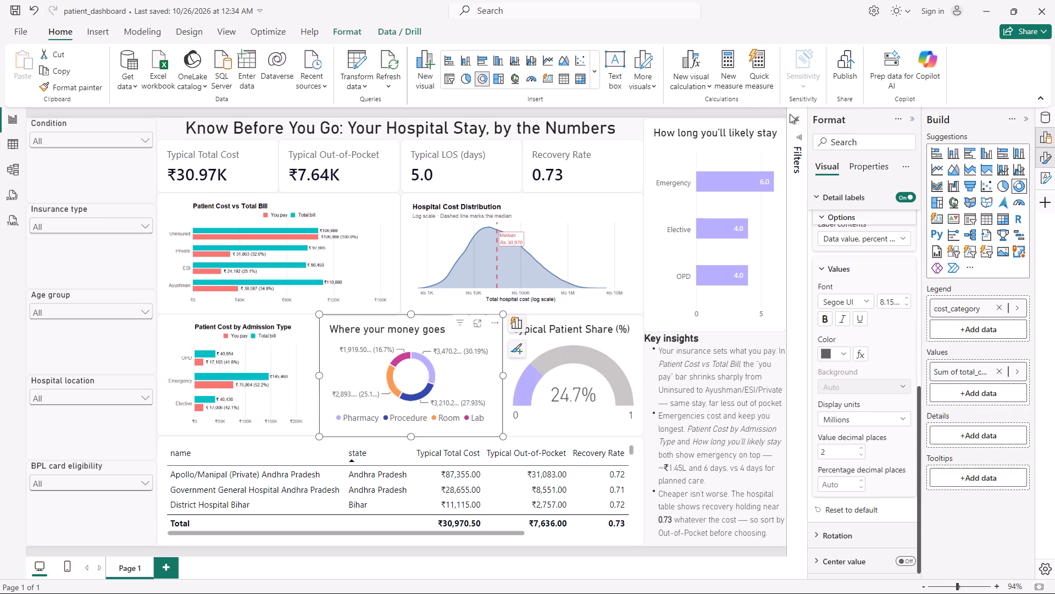
click(475, 324)
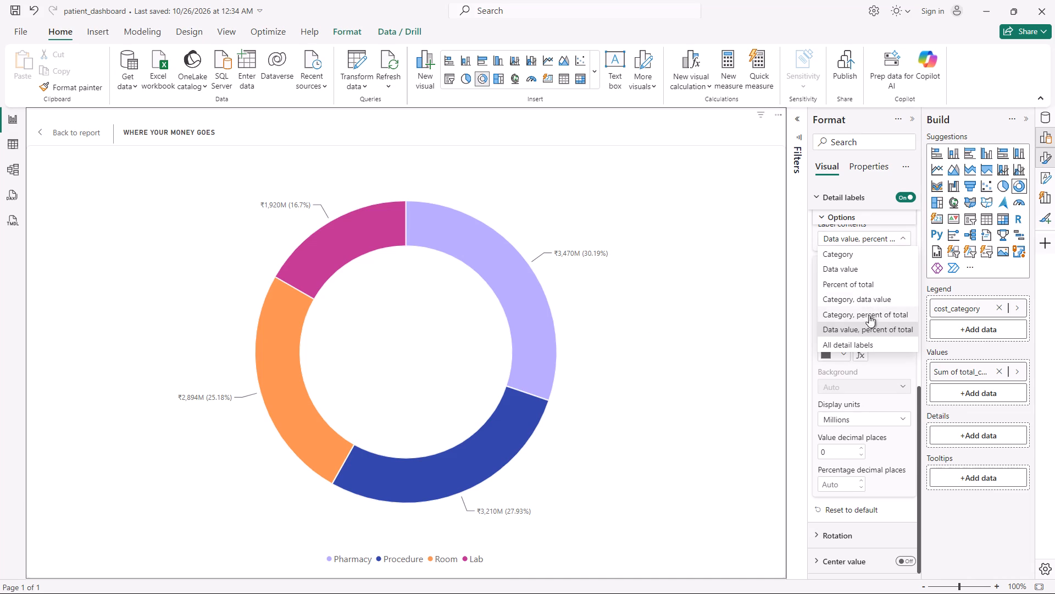
click(862, 287)
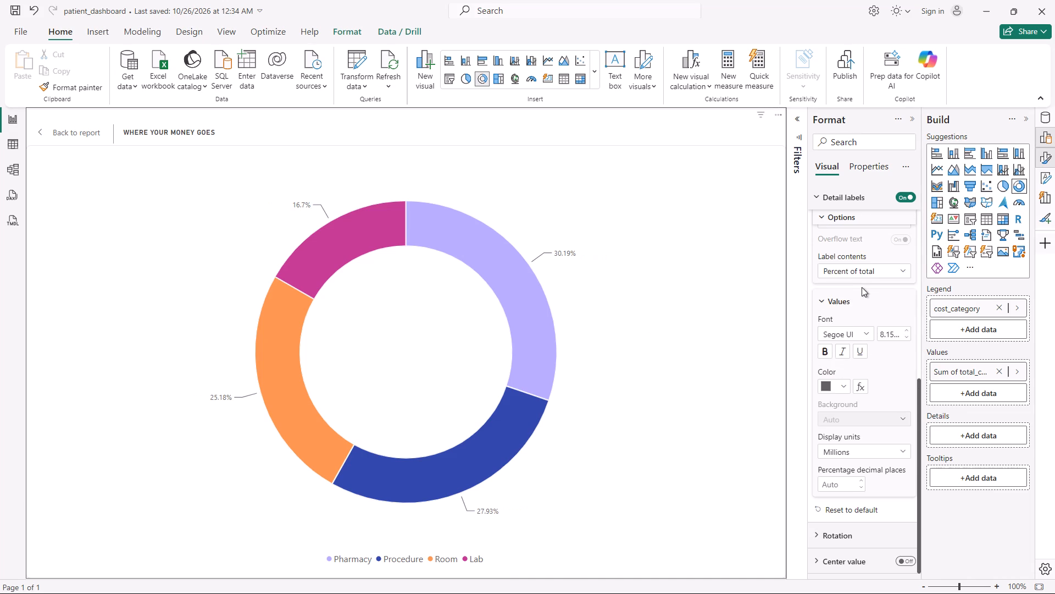
scroll(863, 287, up, 4)
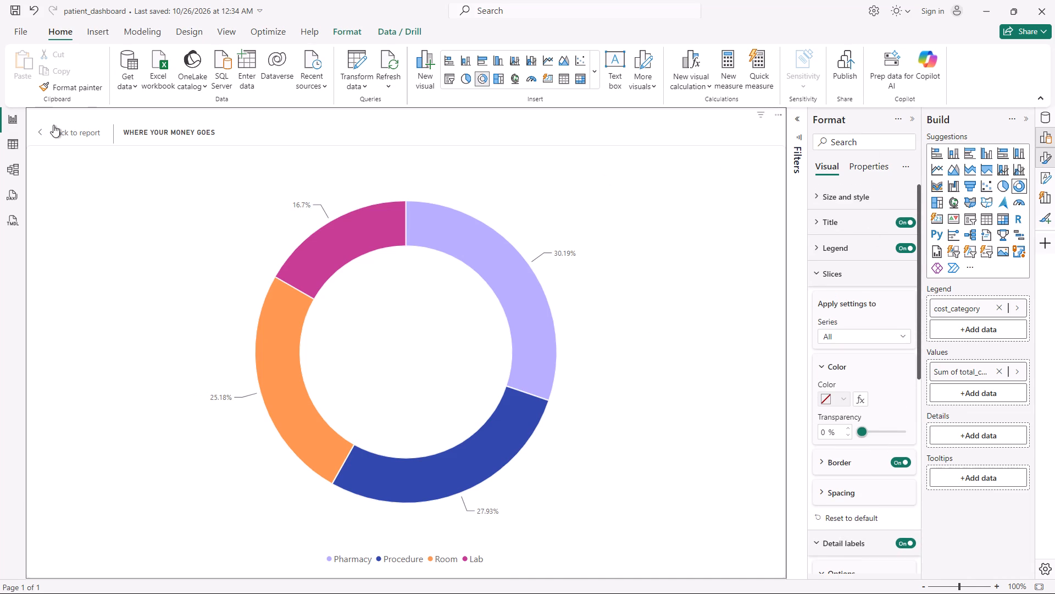
click(53, 125)
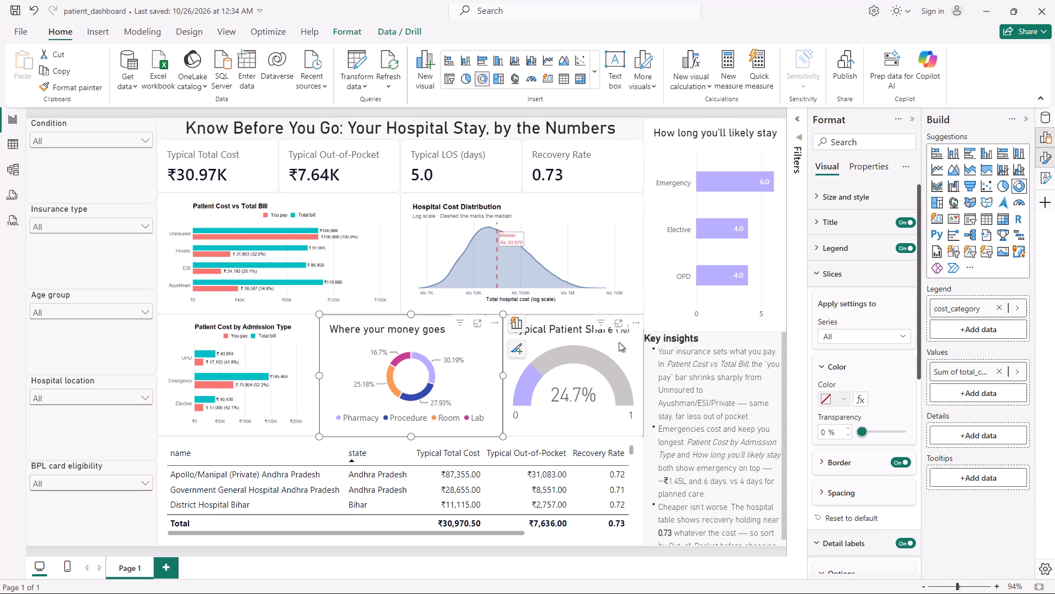
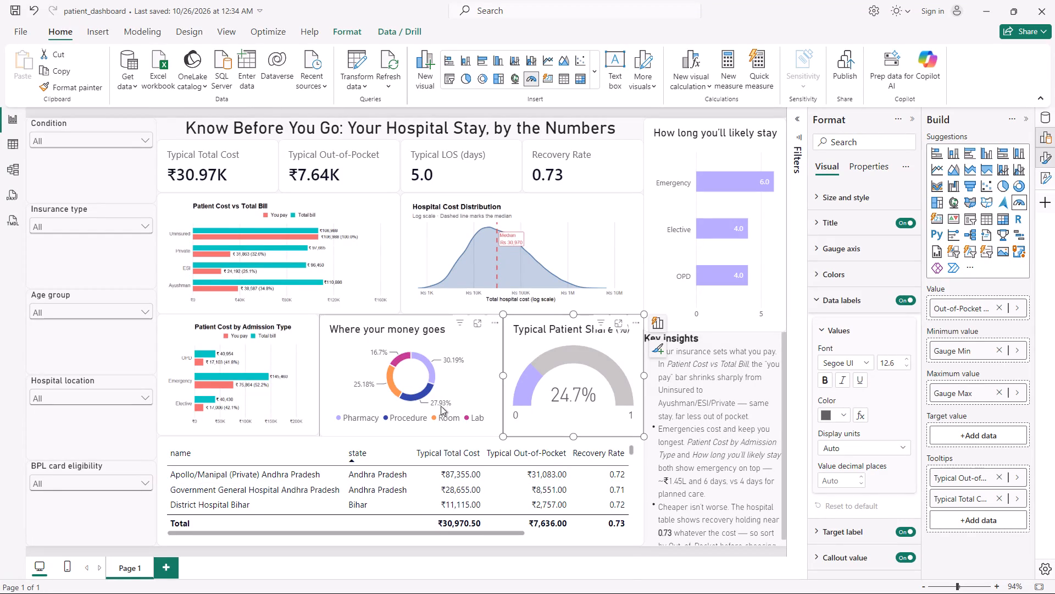
Narrow the "Where your money goes" donut chart and place it directly beside the Patient Cost by Admission Type chart, leaving space before the gauge.
drag(434, 398, 330, 398)
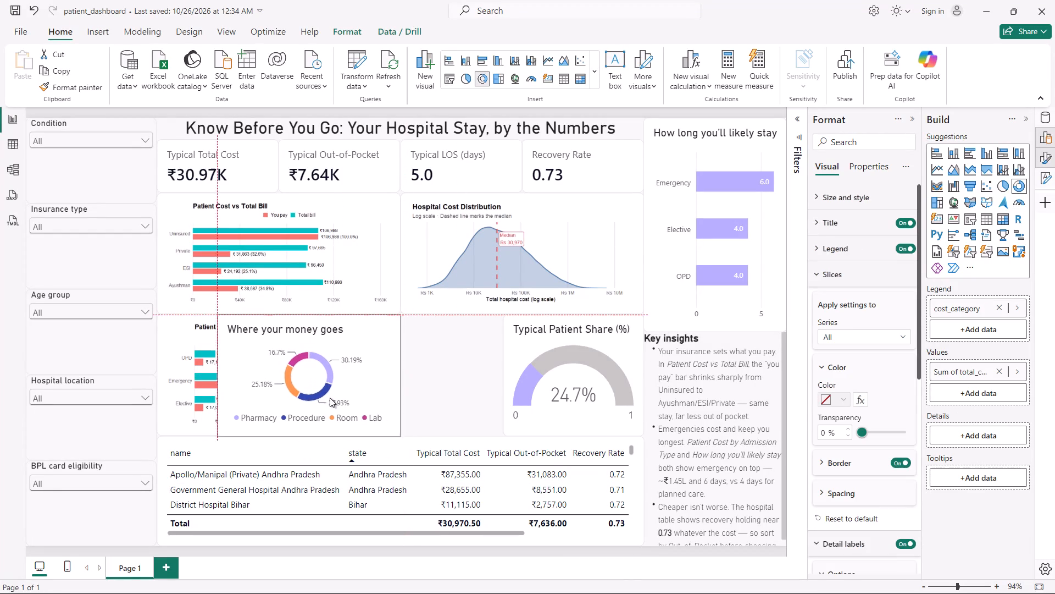
drag(330, 398, 273, 398)
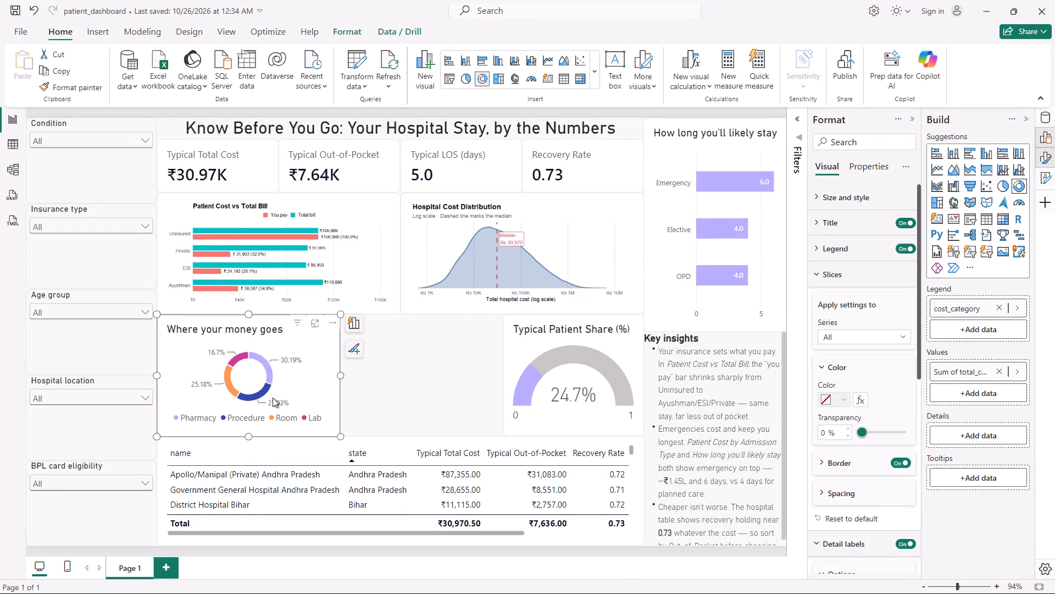
drag(340, 376, 309, 376)
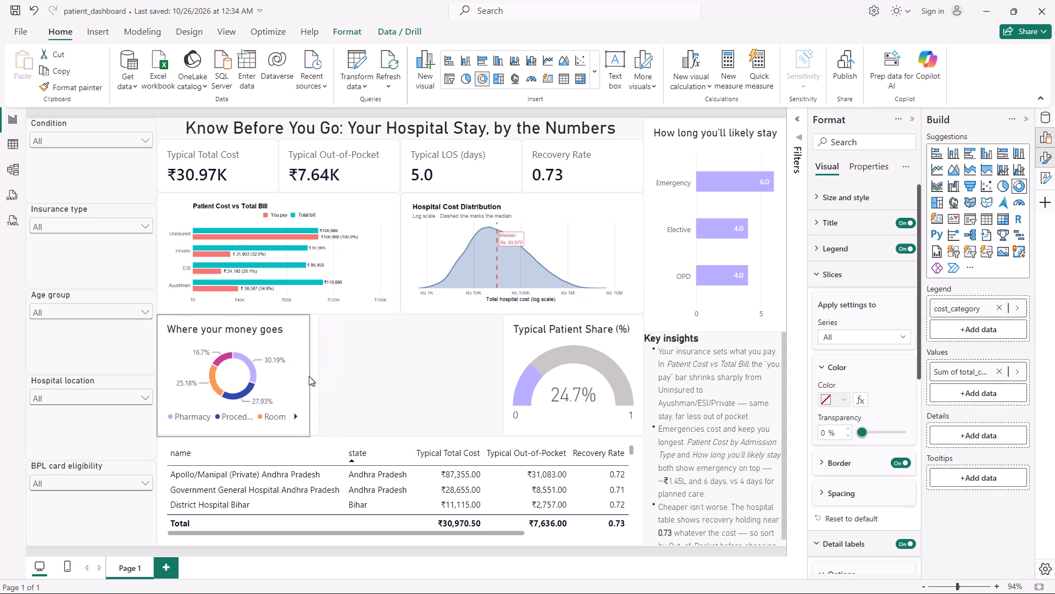
drag(309, 376, 315, 377)
drag(268, 380, 323, 377)
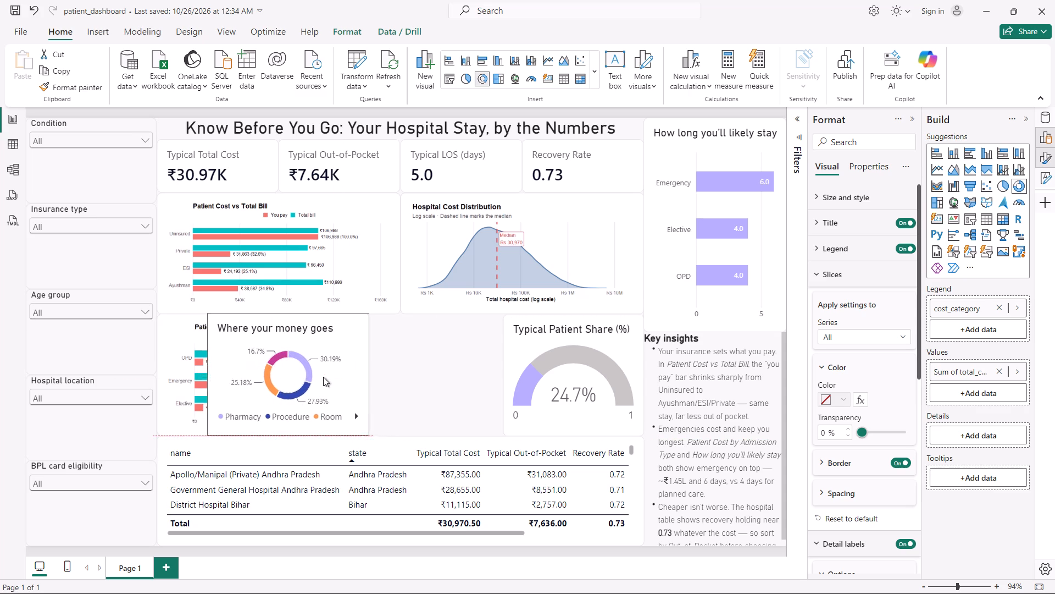
drag(323, 377, 390, 380)
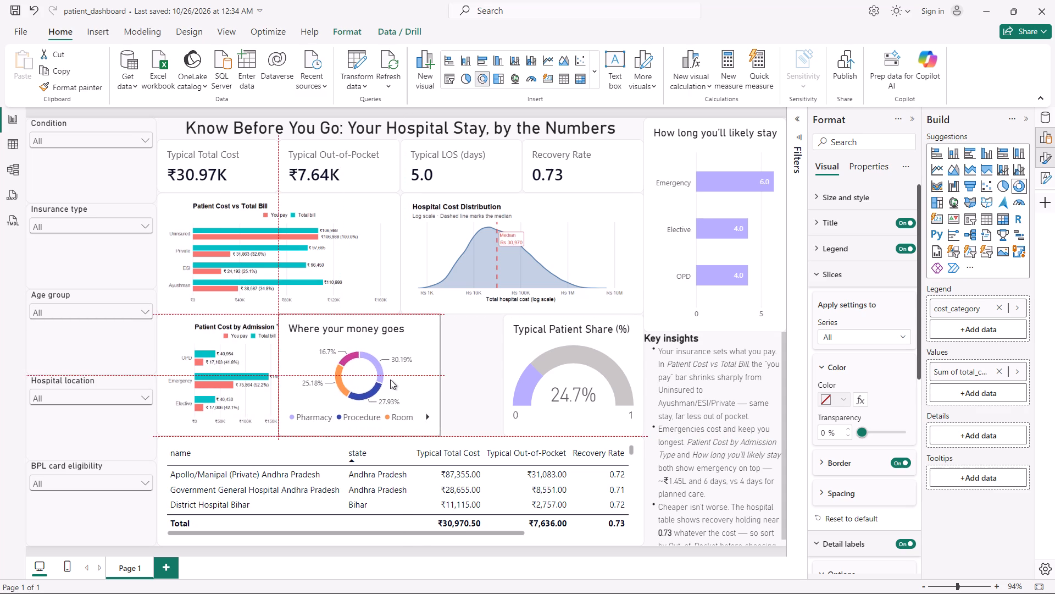
drag(390, 380, 419, 380)
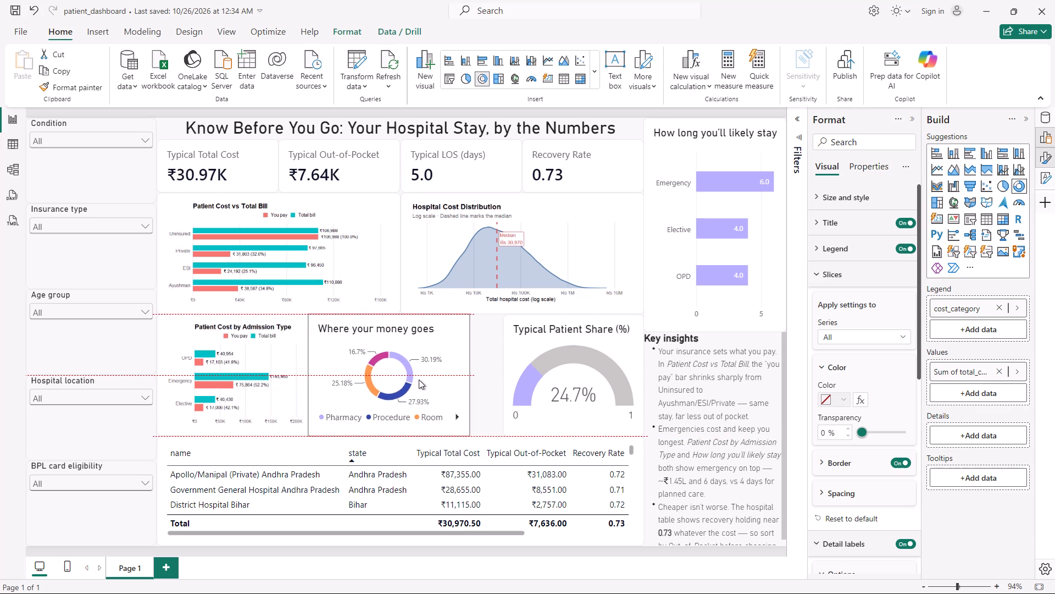
drag(419, 380, 427, 380)
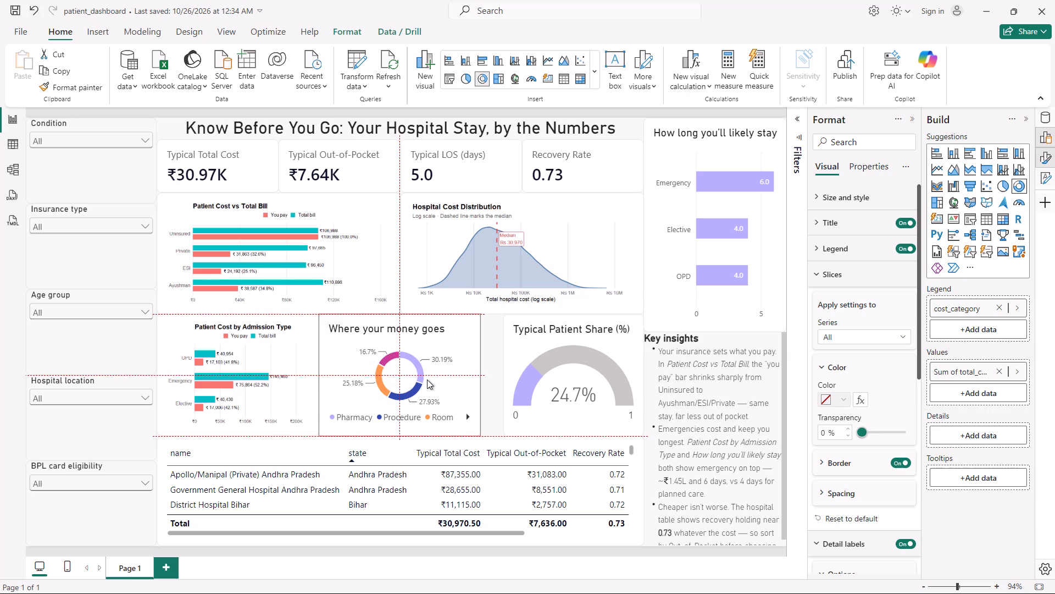
drag(427, 380, 432, 380)
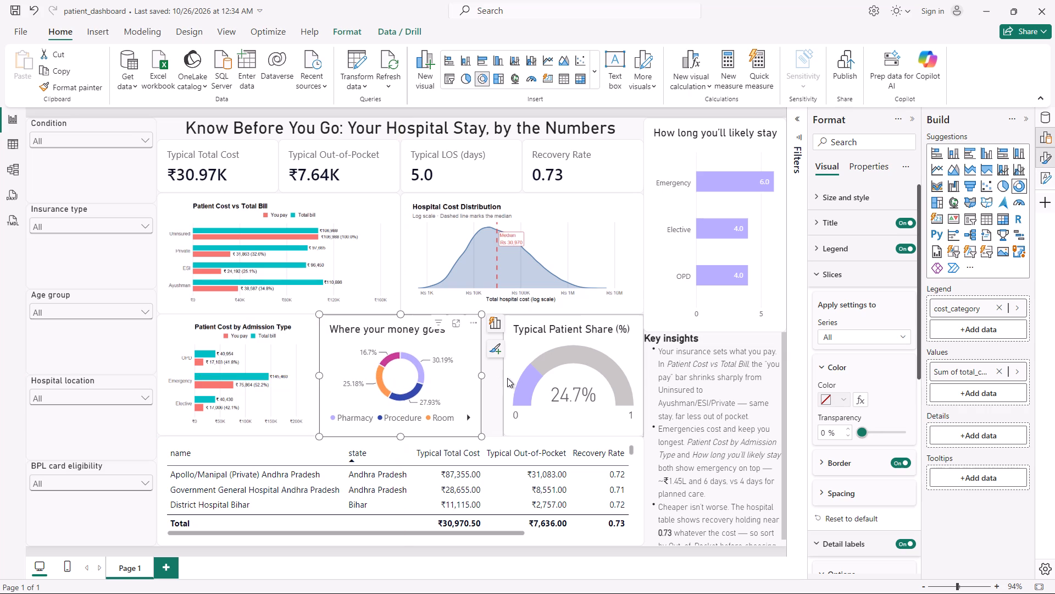
Widen the Typical Patient Share (%) gauge to close the gap beside the donut chart, lining up the edge between the two visuals.
click(555, 383)
drag(504, 374, 490, 371)
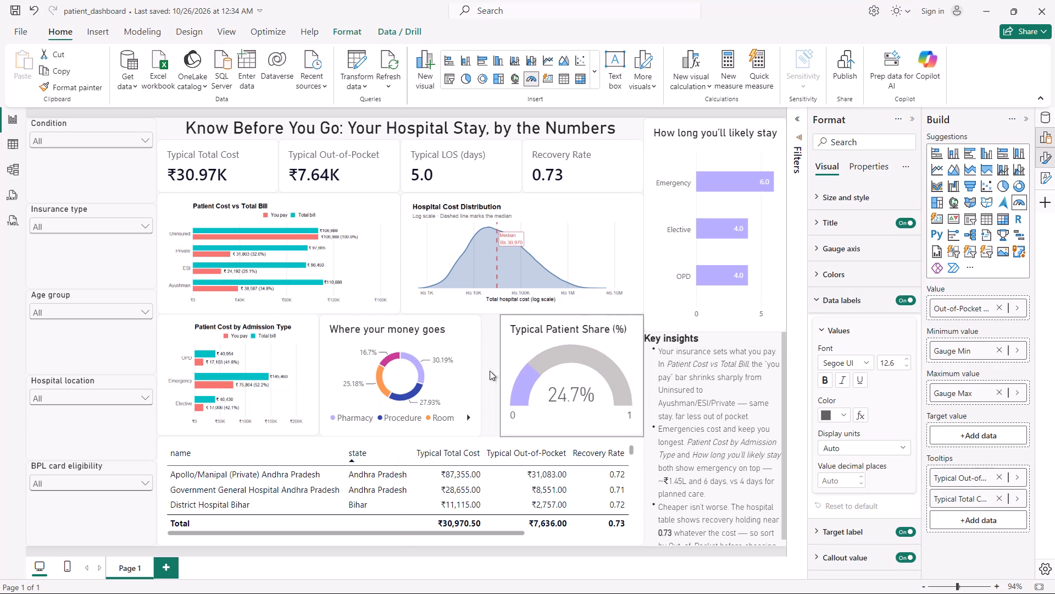
drag(490, 371, 481, 367)
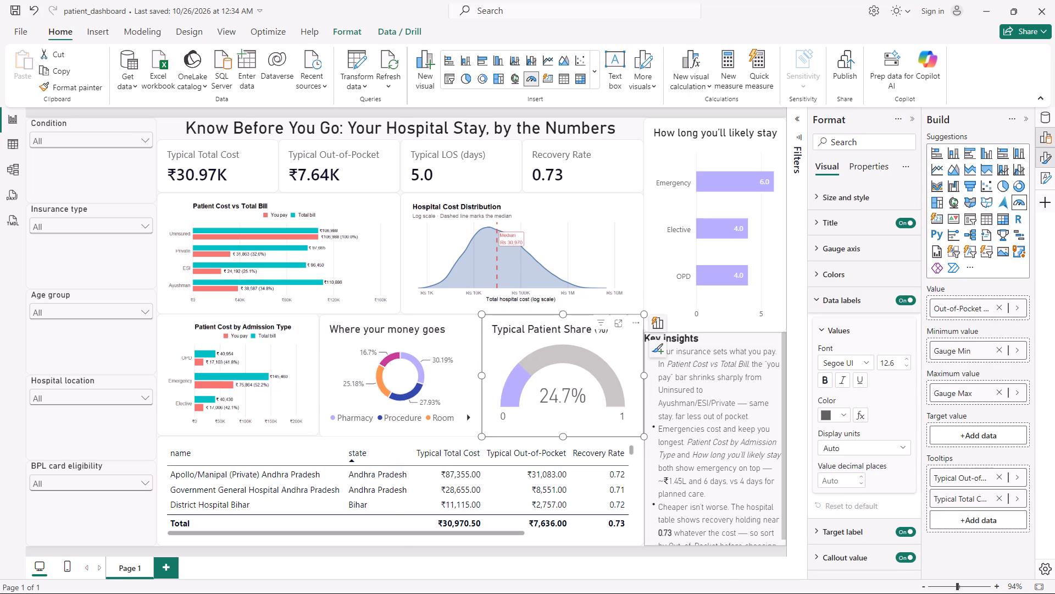
click(731, 560)
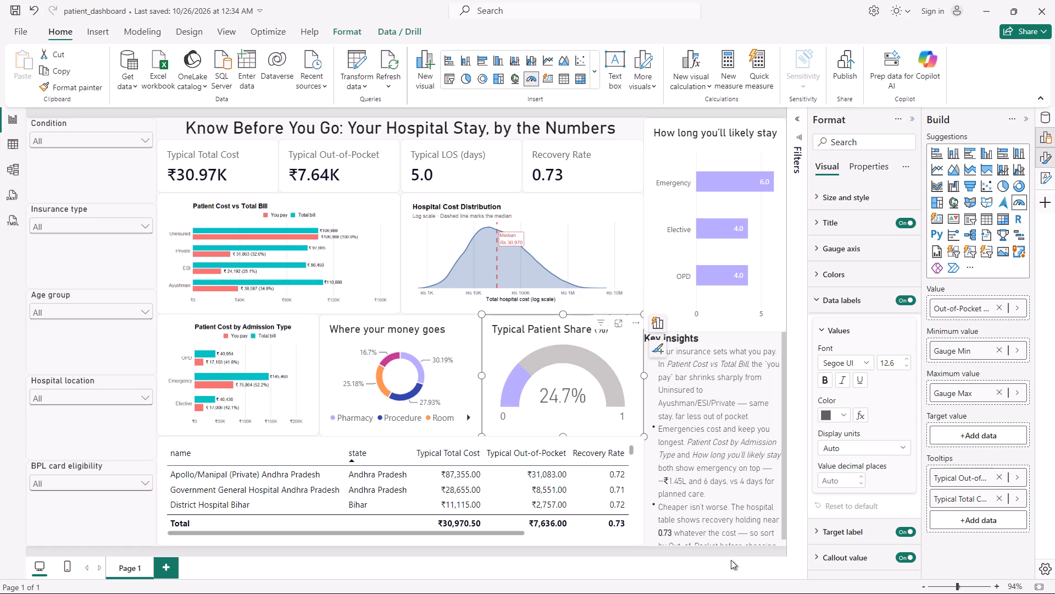
click(455, 400)
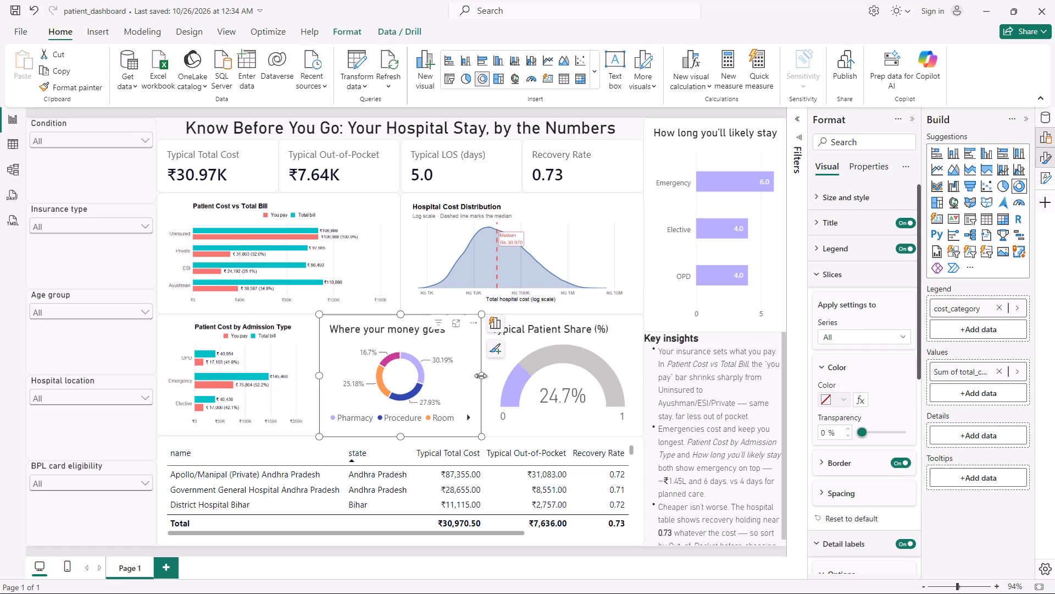
drag(480, 376, 482, 381)
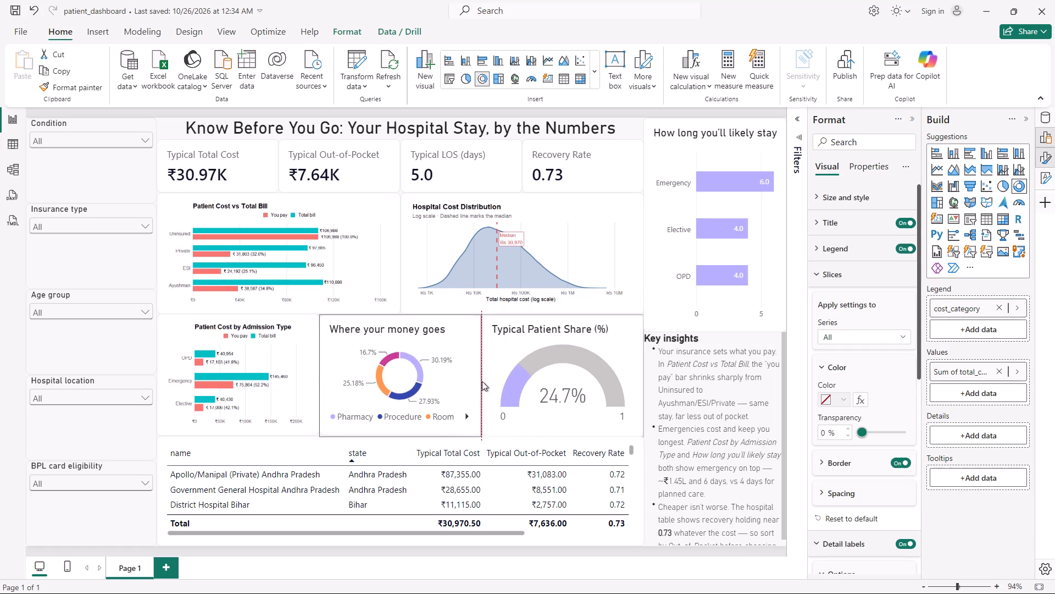
drag(482, 381, 478, 381)
click(674, 558)
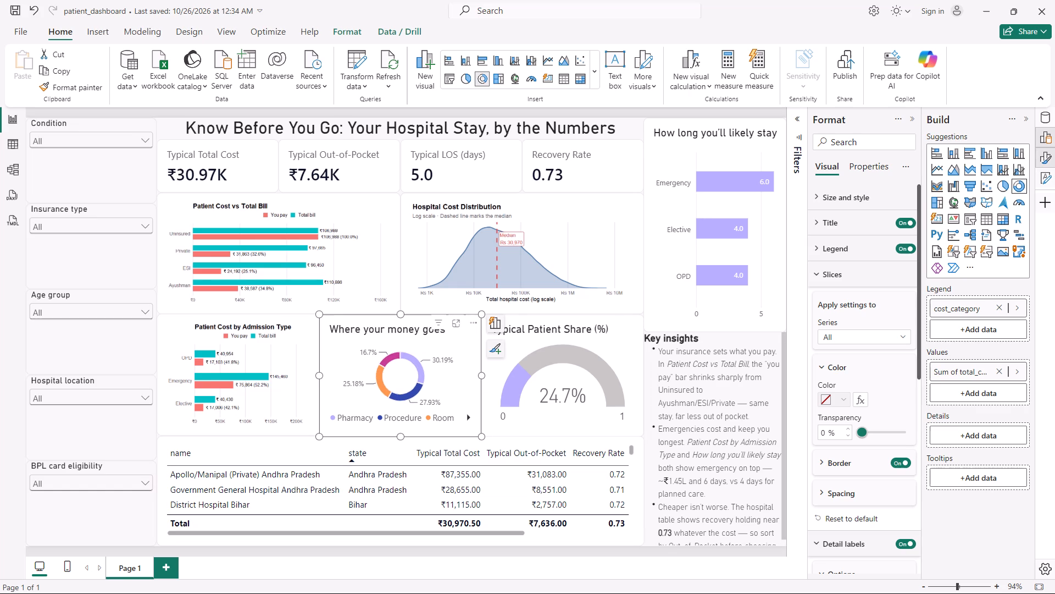
click(766, 436)
click(714, 332)
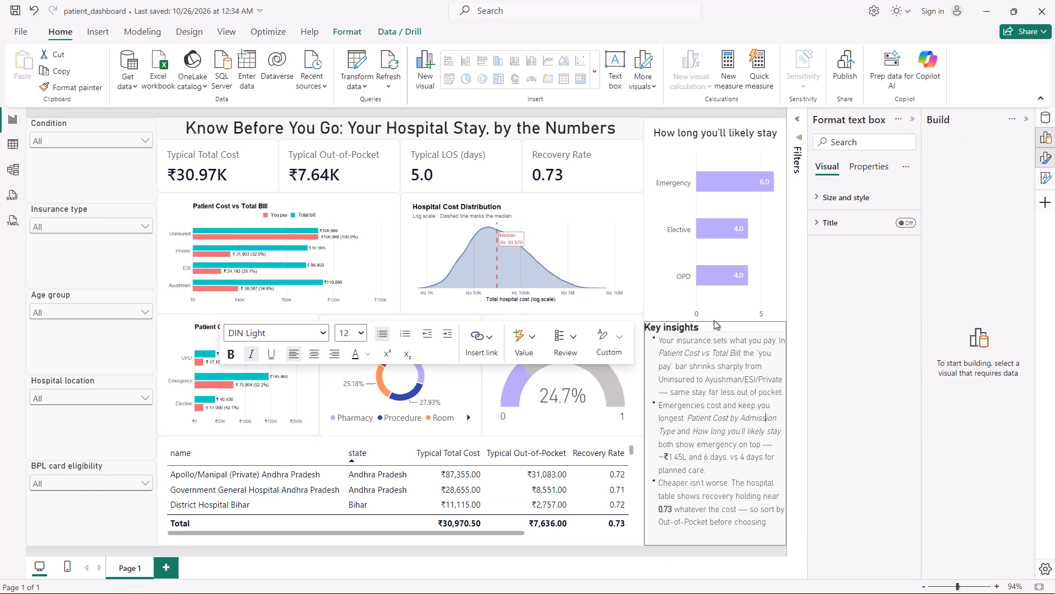
click(843, 435)
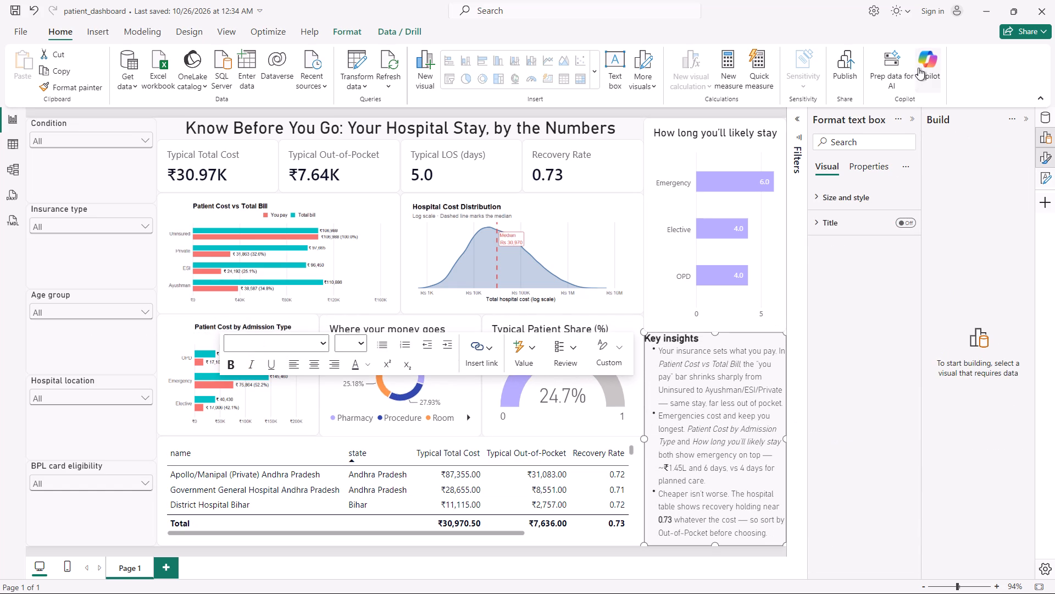
click(914, 119)
click(883, 302)
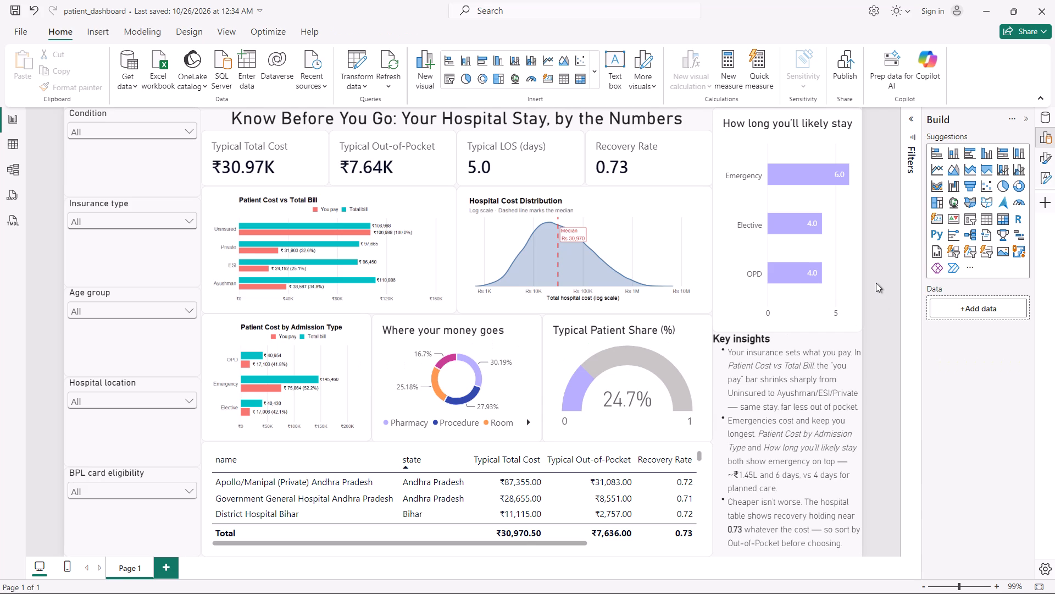
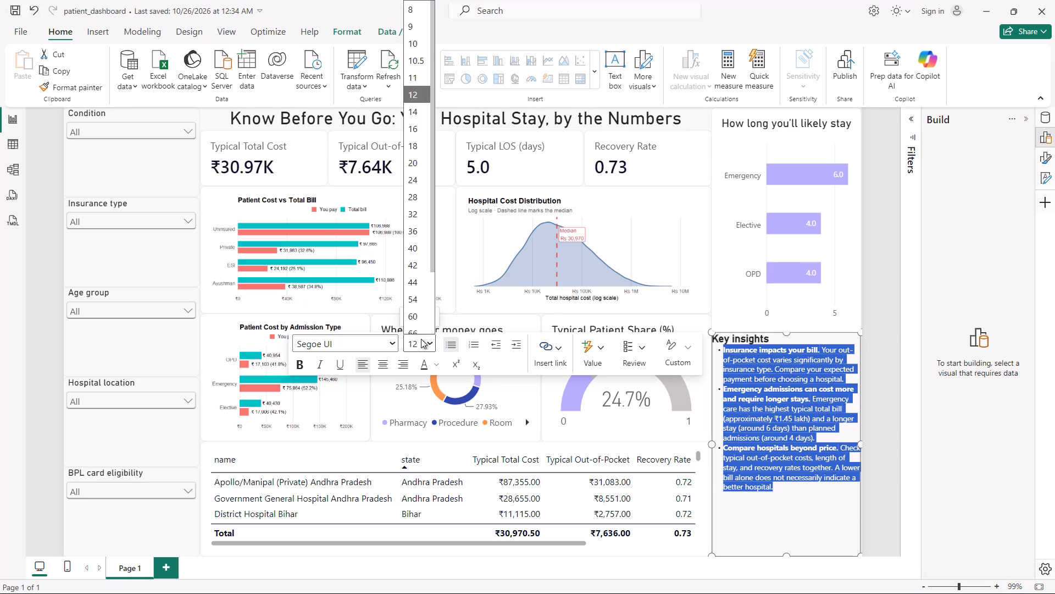
key(Return)
click(348, 346)
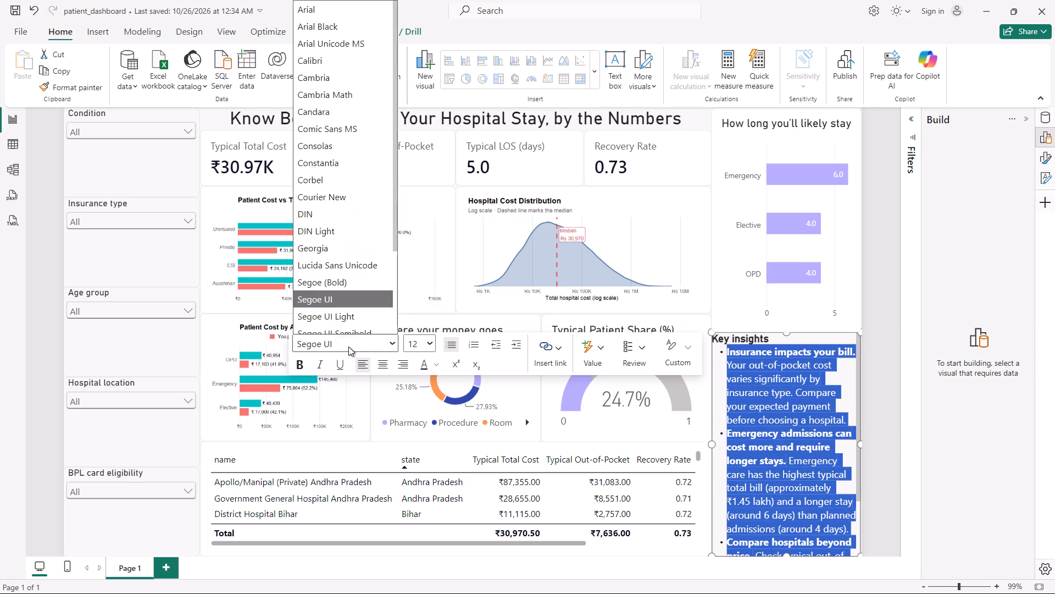
text(din)
key(Return)
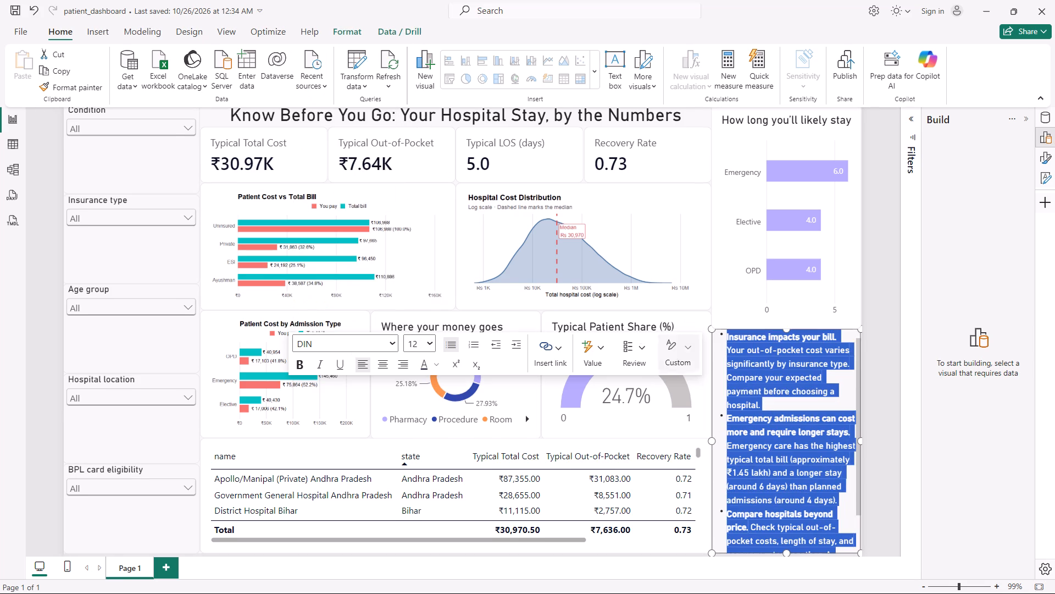
click(879, 407)
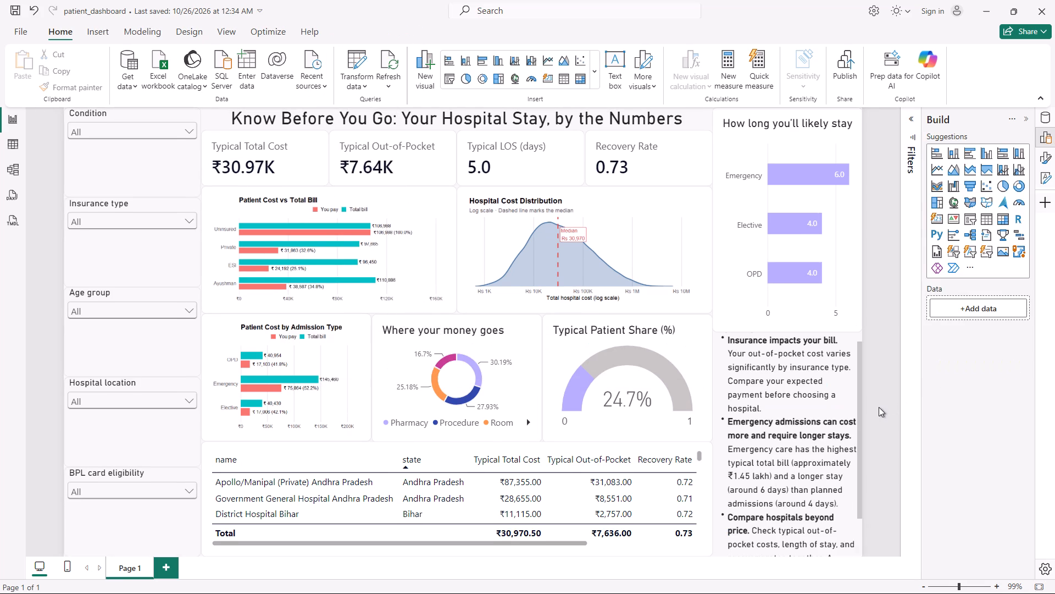
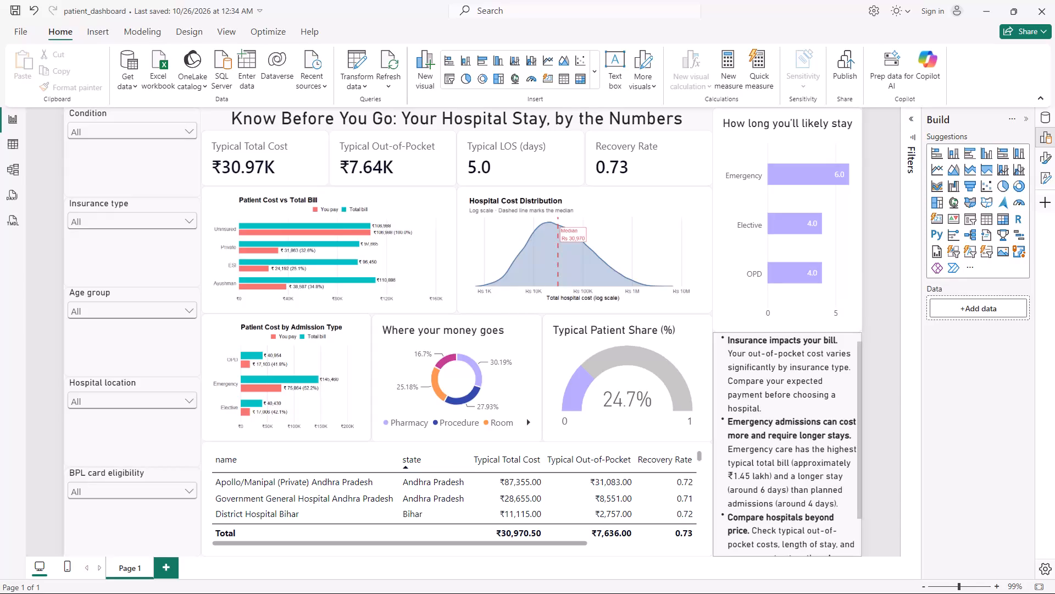
Select all three bullets under the Key insights heading and reduce their font size to 11.
scroll(785, 403, up, 4)
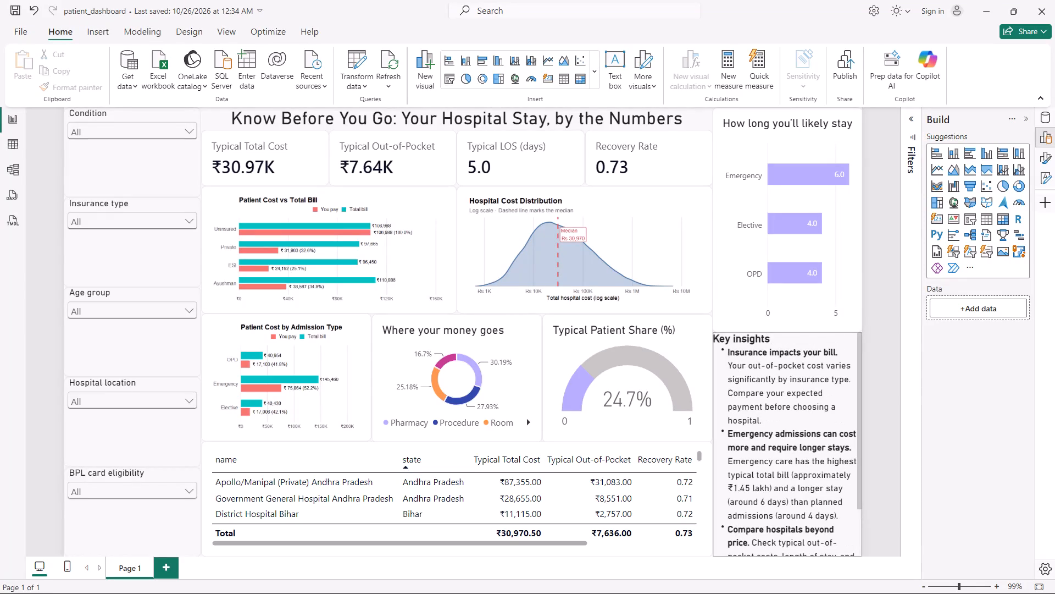
click(727, 350)
drag(727, 352, 812, 496)
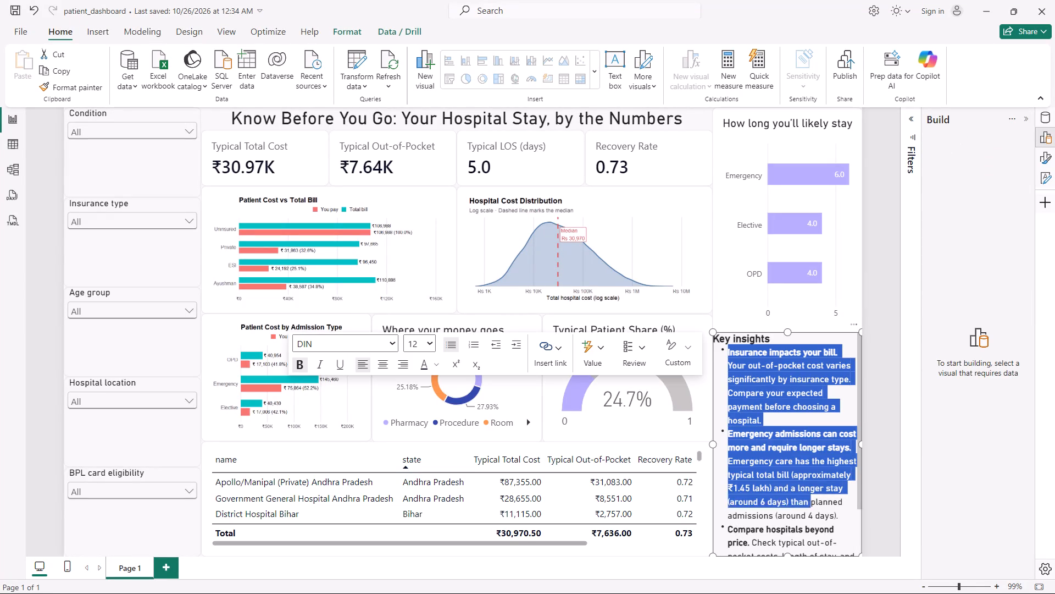
drag(812, 496, 819, 593)
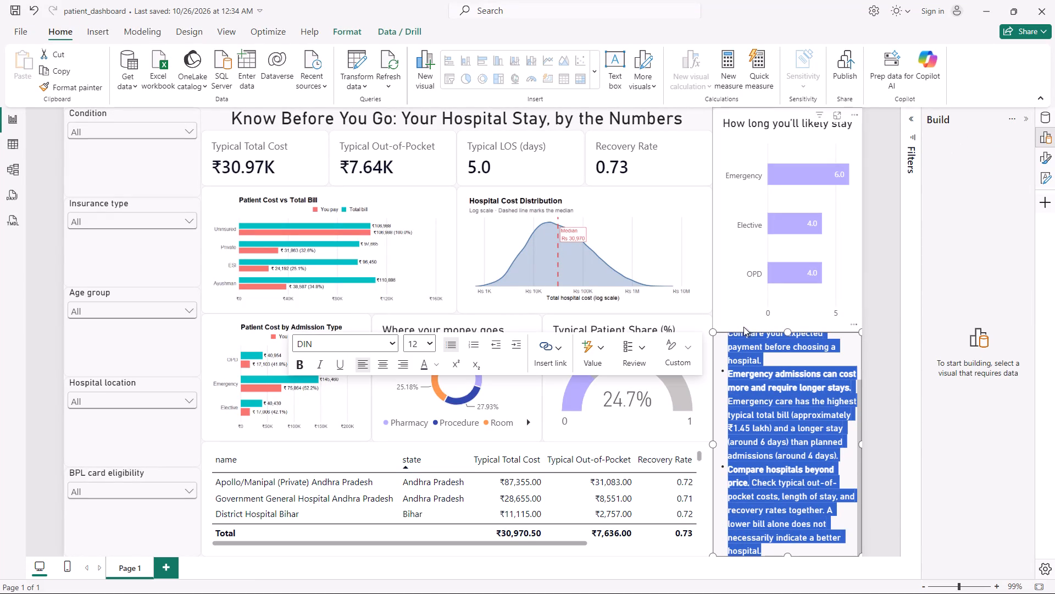
scroll(754, 415, up, 4)
click(423, 343)
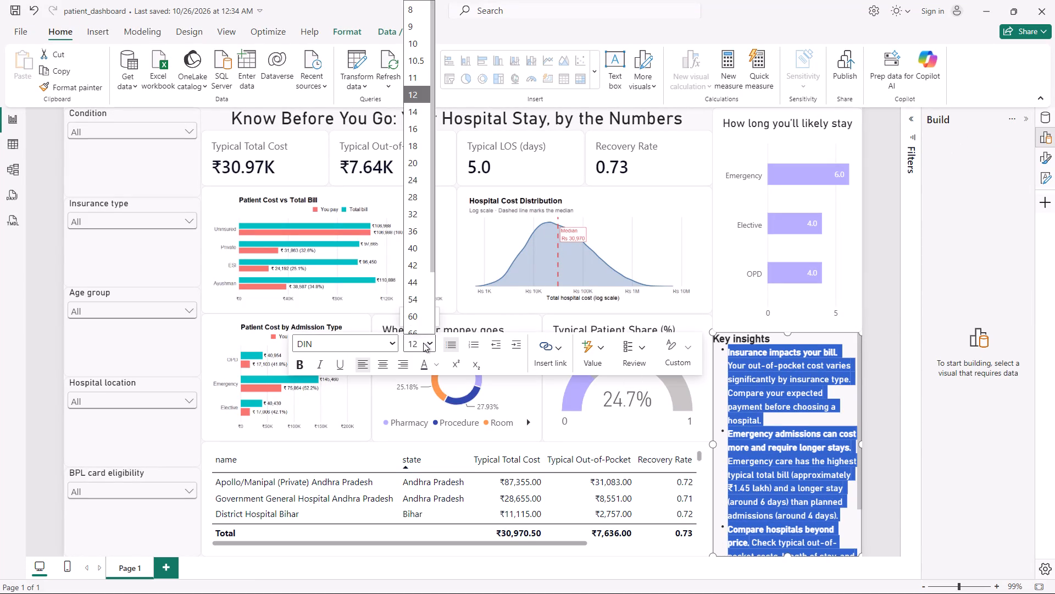
click(412, 75)
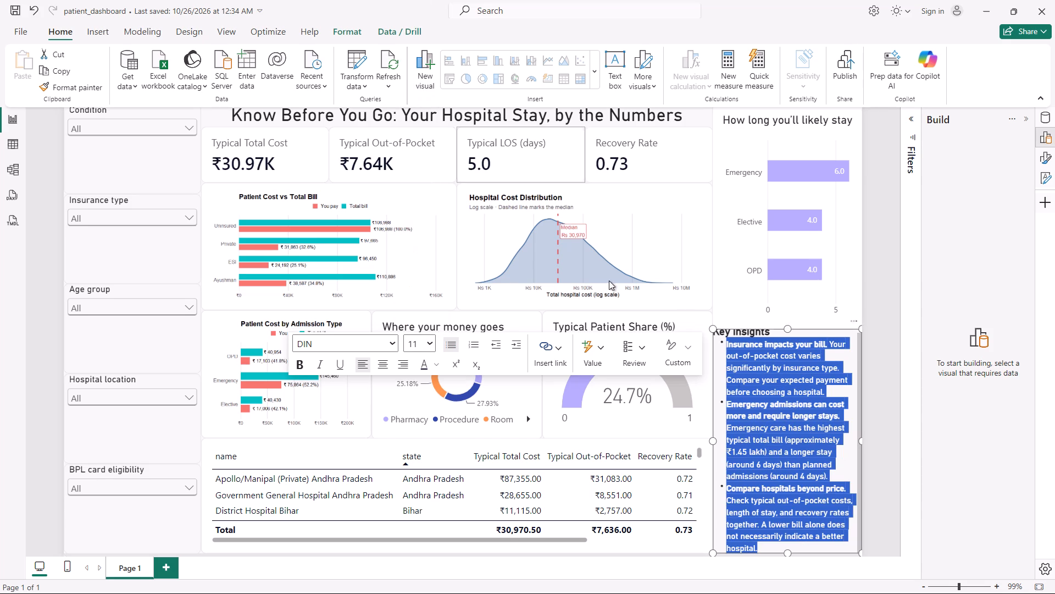
scroll(830, 427, up, 1)
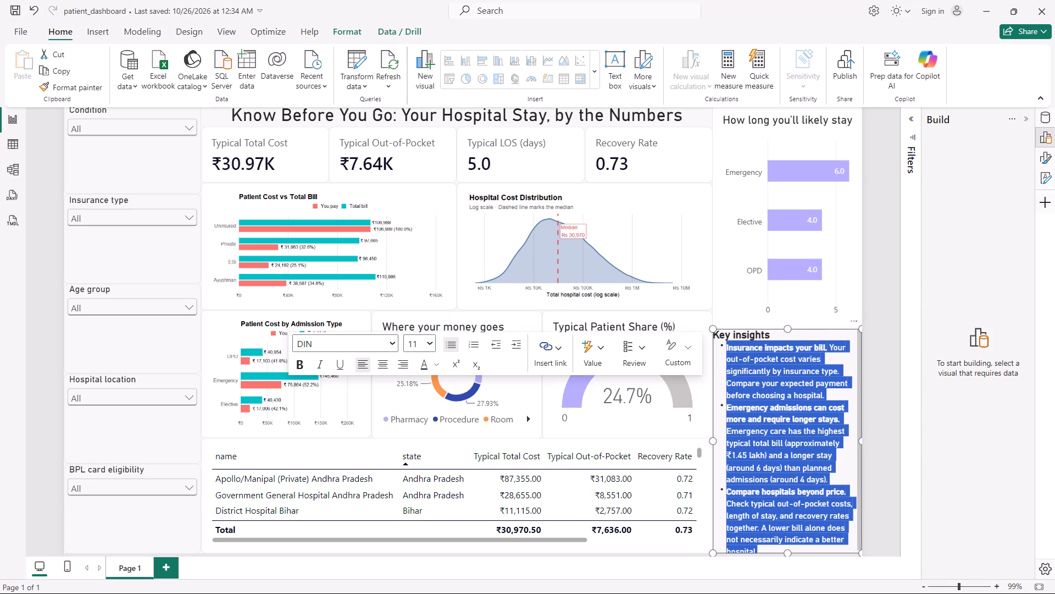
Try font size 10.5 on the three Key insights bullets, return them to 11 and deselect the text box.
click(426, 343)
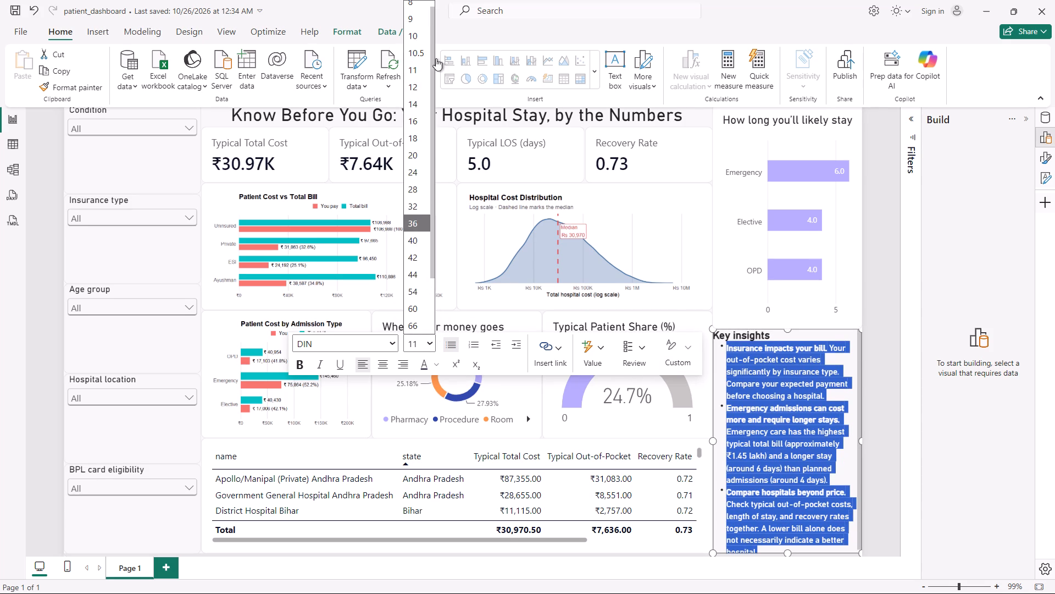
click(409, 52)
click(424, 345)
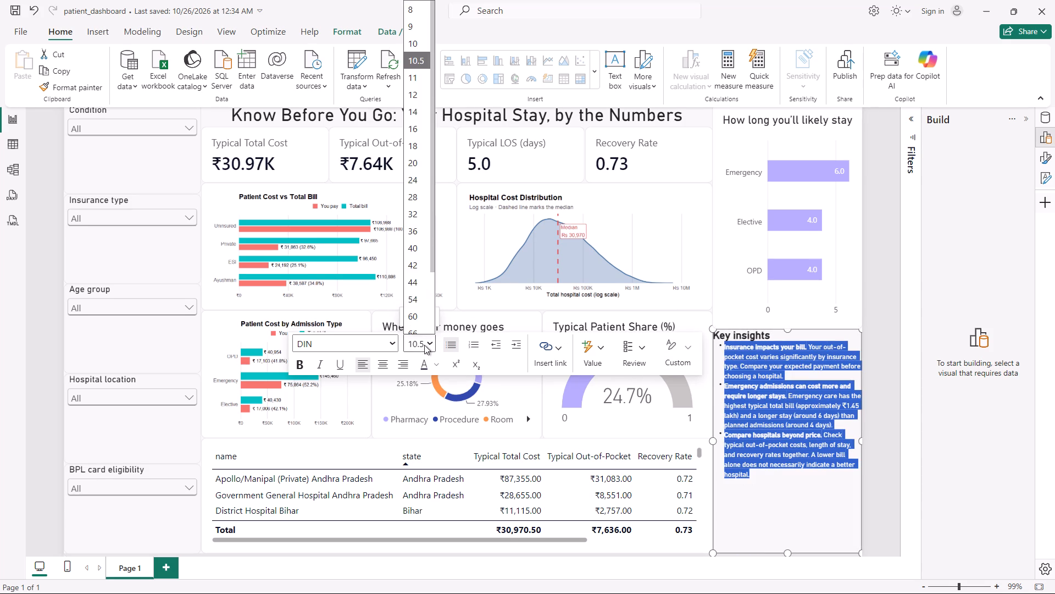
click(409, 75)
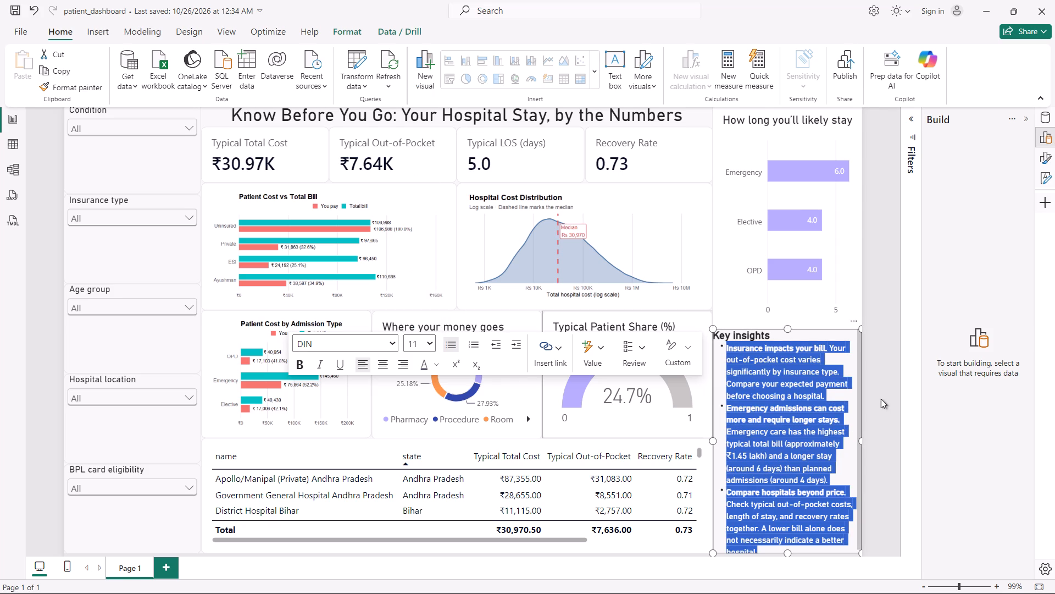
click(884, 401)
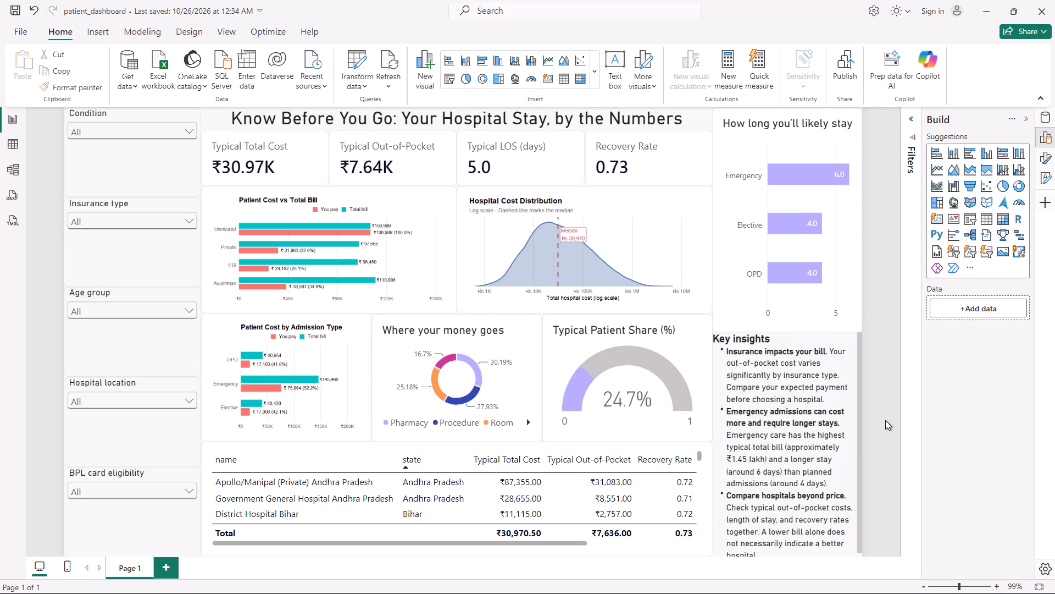
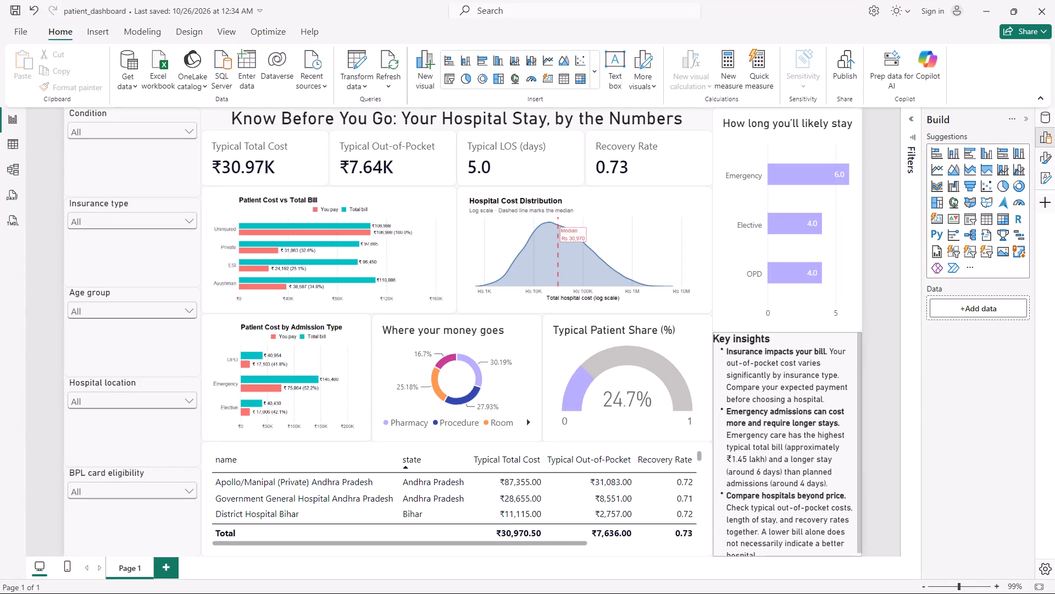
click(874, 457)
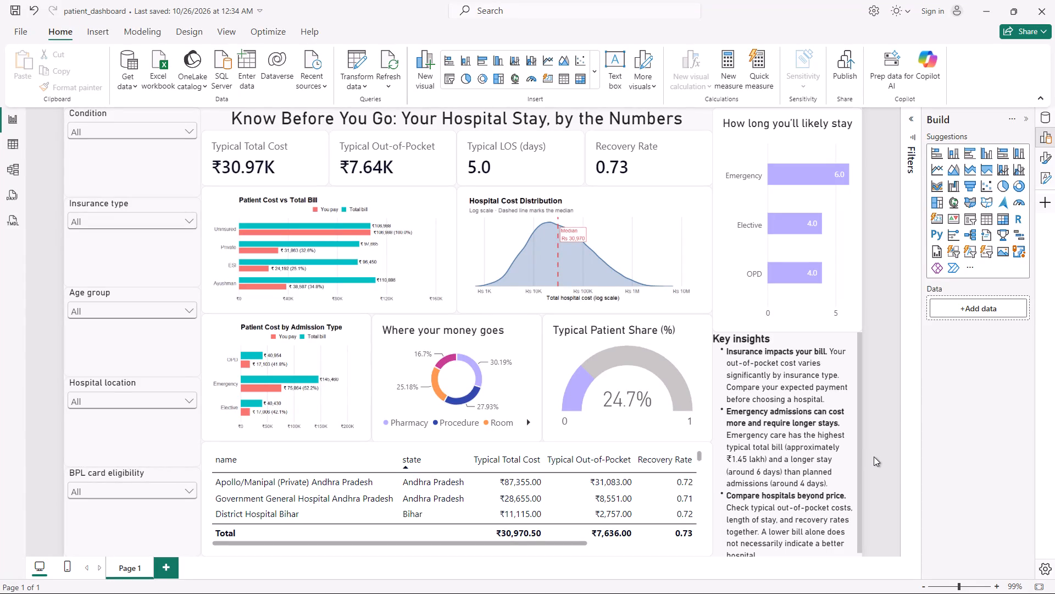
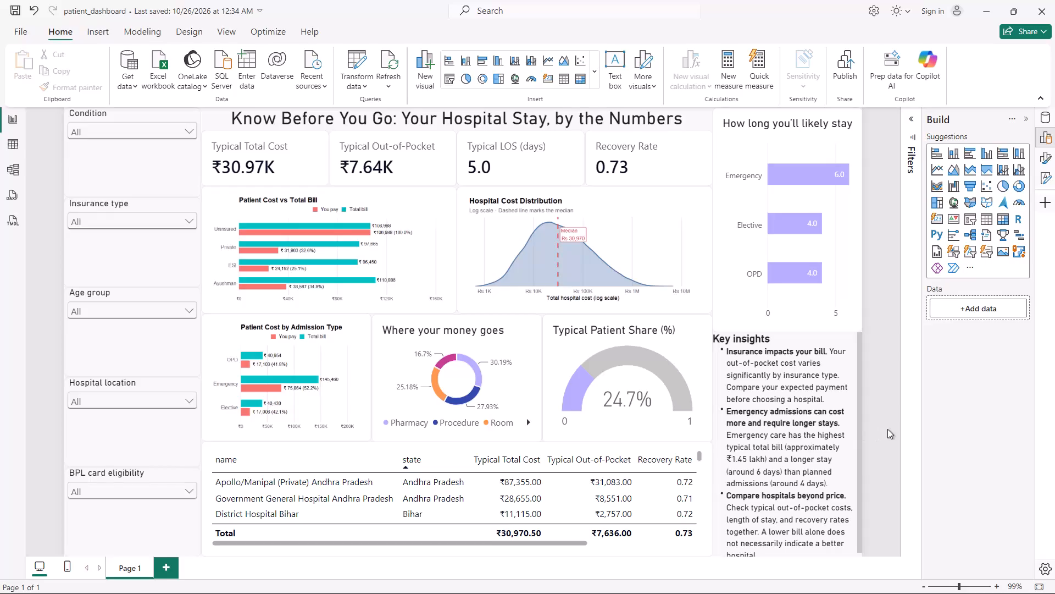
Review the Key insights text box through to the end of its last bullet.
scroll(840, 443, down, 1)
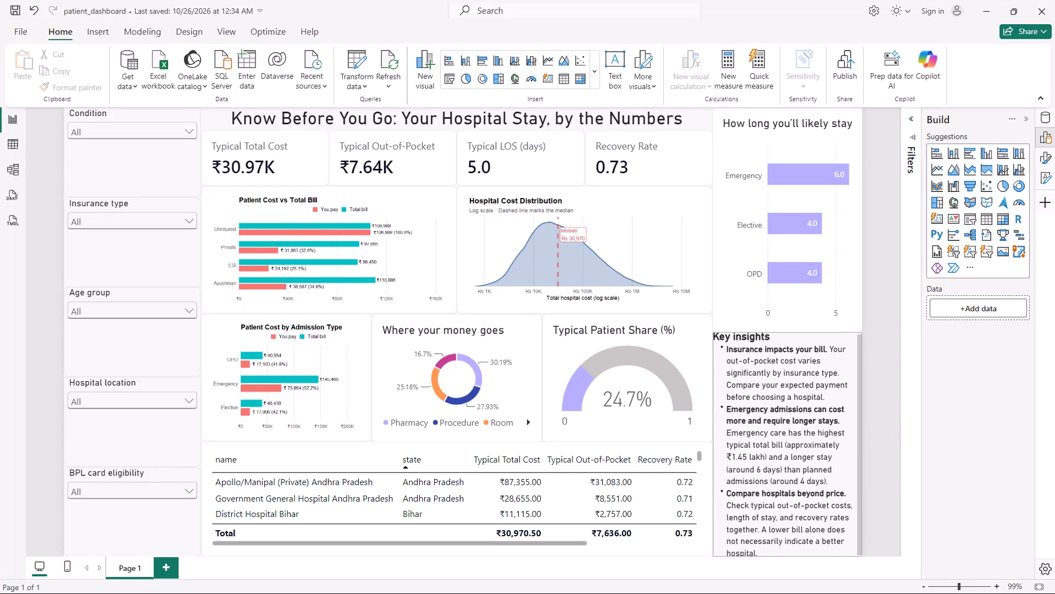
scroll(840, 443, down, 1)
click(892, 451)
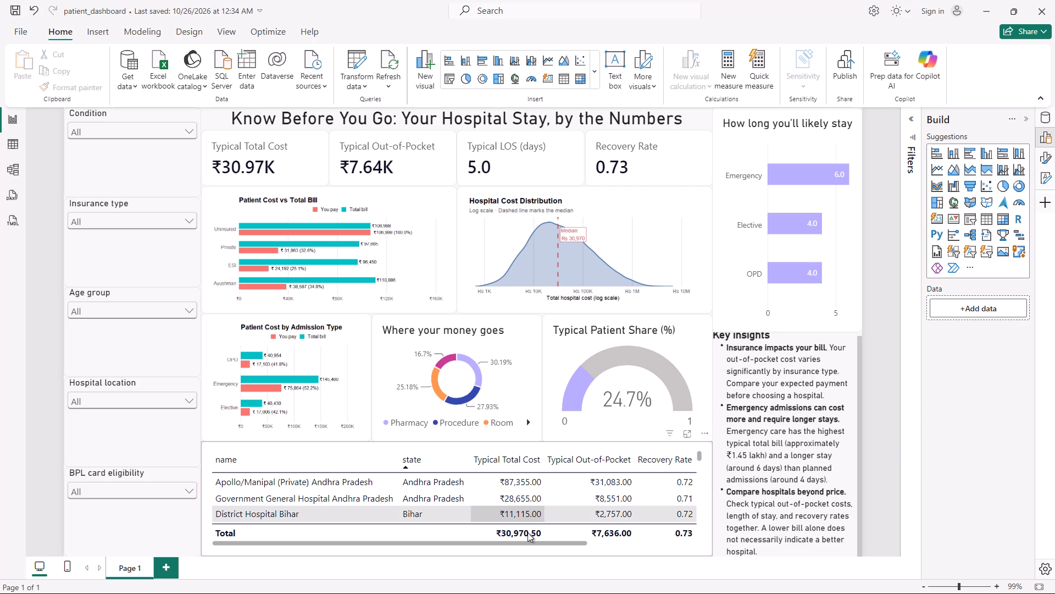
Examine the hospital comparison table's rows by state and its columns across to Typical LOS (days) and Admissions (N).
scroll(658, 522, left, 1)
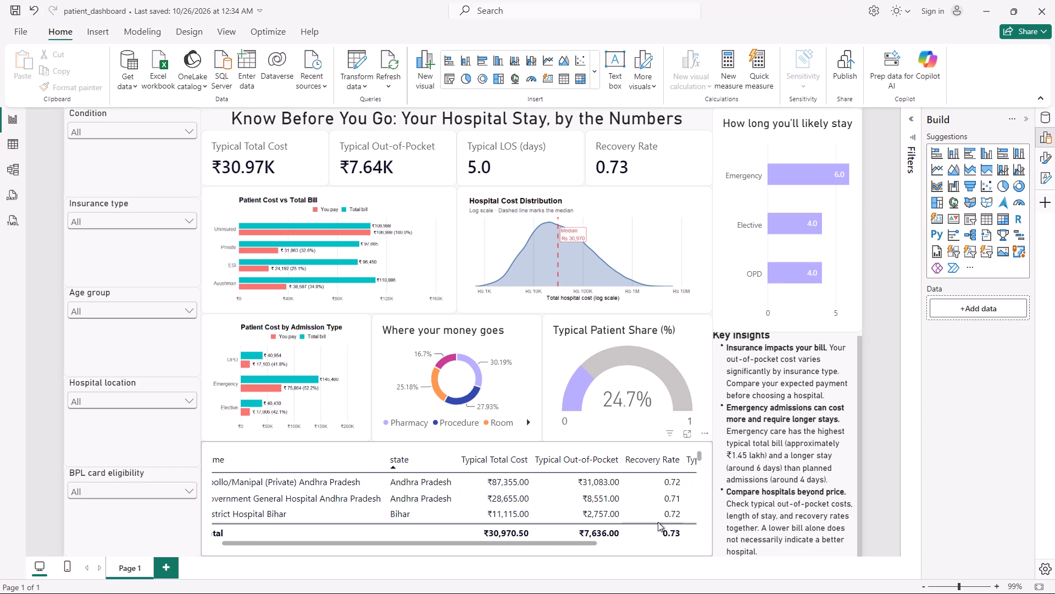
scroll(658, 522, left, 3)
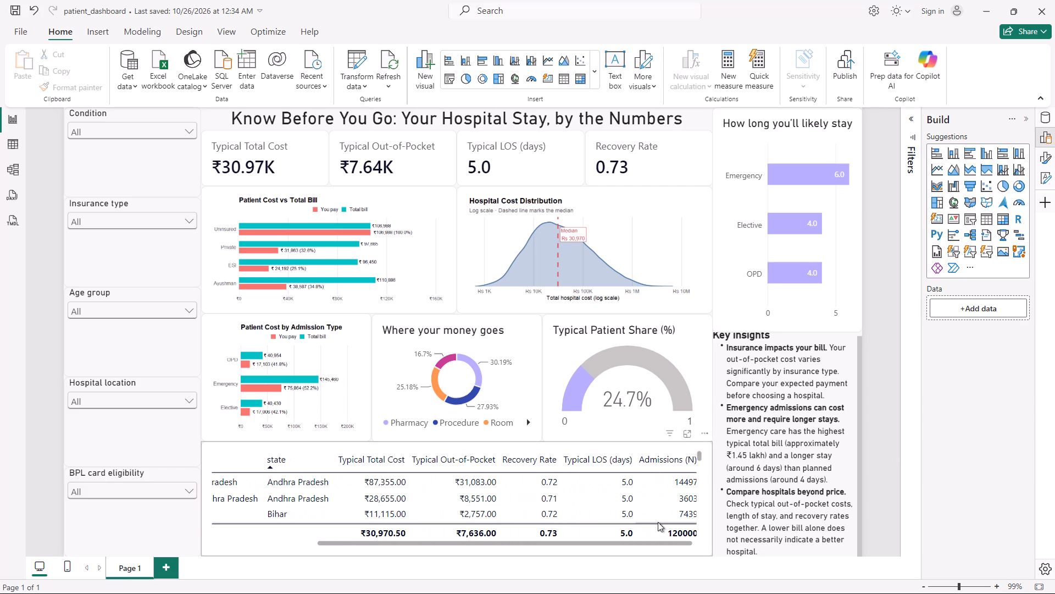
scroll(649, 500, down, 2)
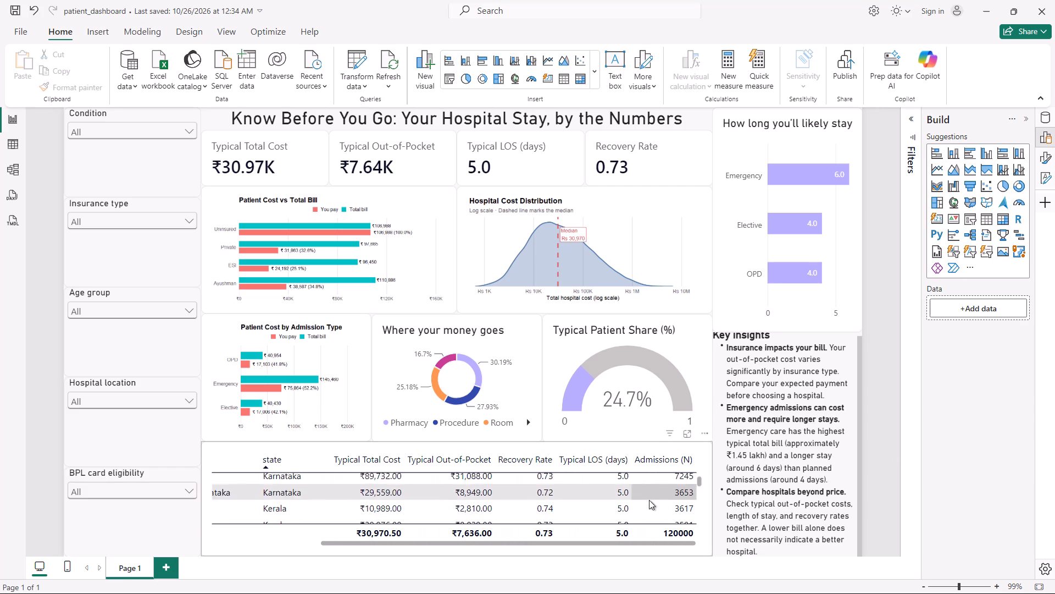
scroll(649, 500, down, 7)
scroll(649, 500, up, 3)
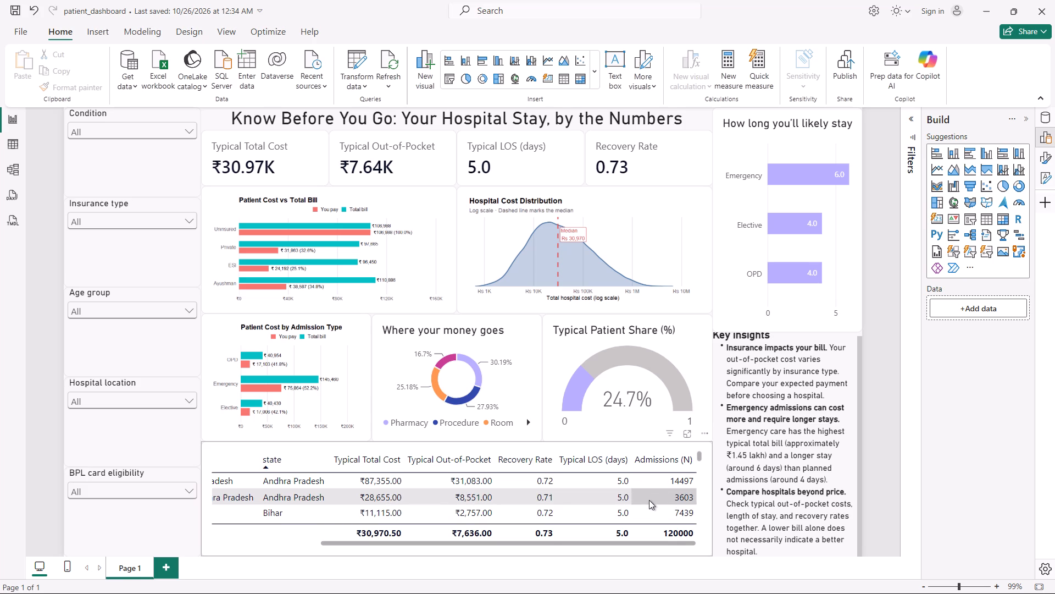
scroll(649, 500, up, 2)
scroll(649, 500, down, 9)
scroll(649, 500, up, 3)
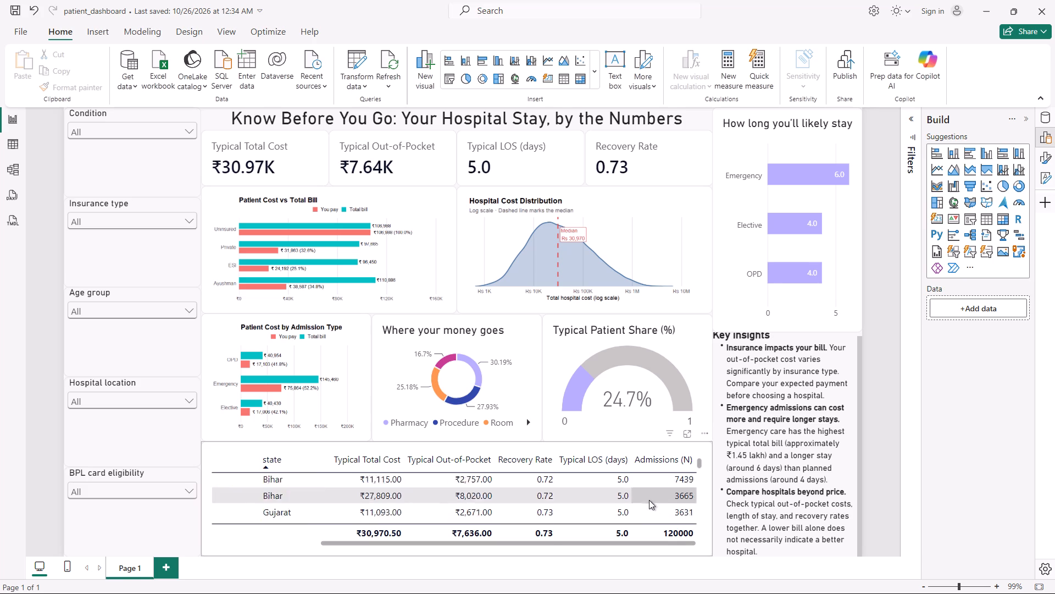
scroll(649, 500, up, 5)
scroll(649, 500, right, 8)
scroll(649, 500, left, 3)
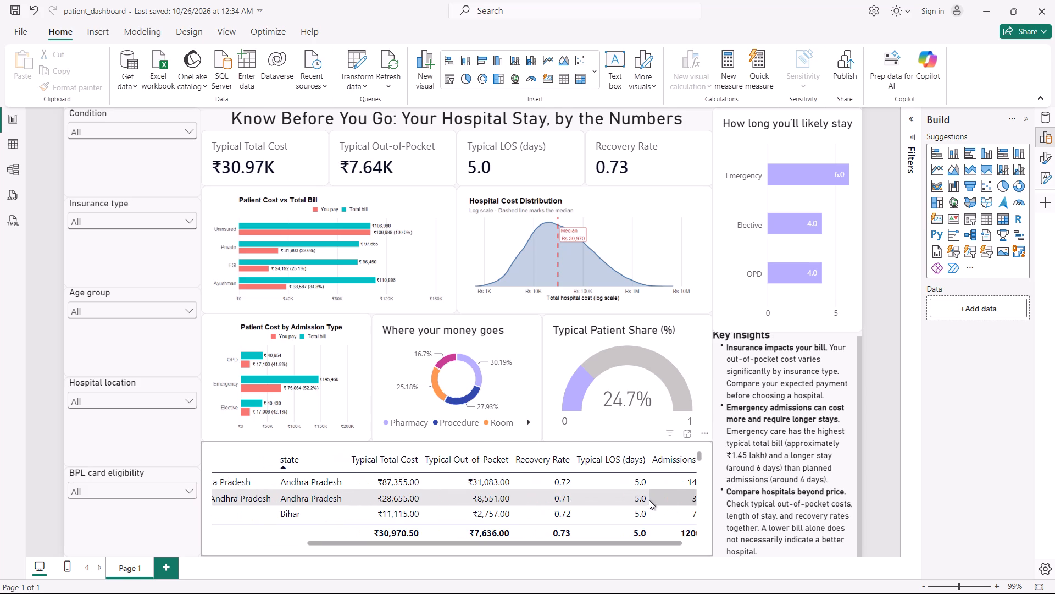
scroll(649, 500, down, 7)
scroll(649, 500, up, 8)
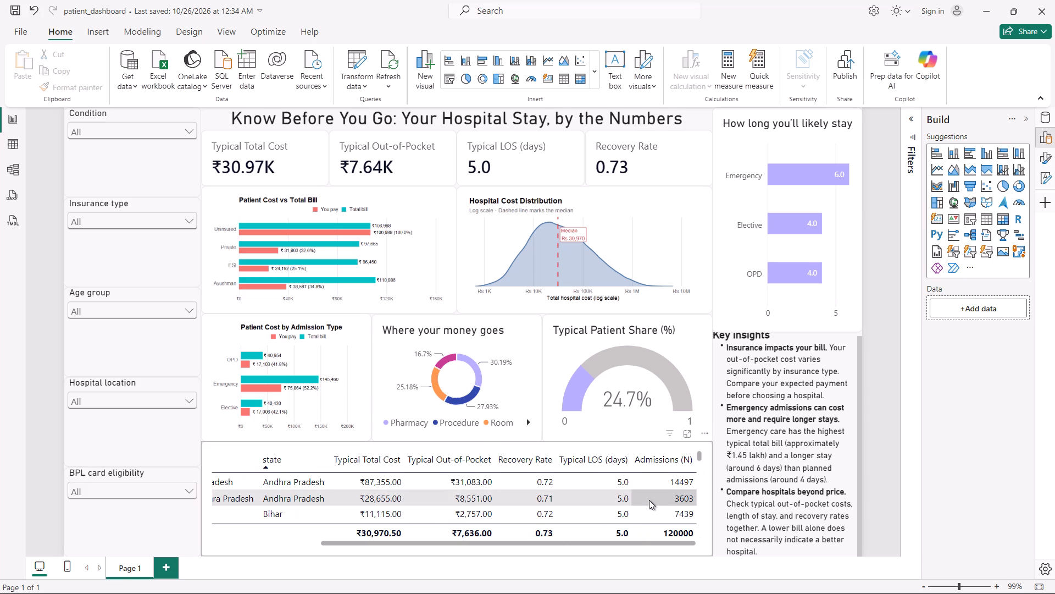
scroll(649, 500, right, 10)
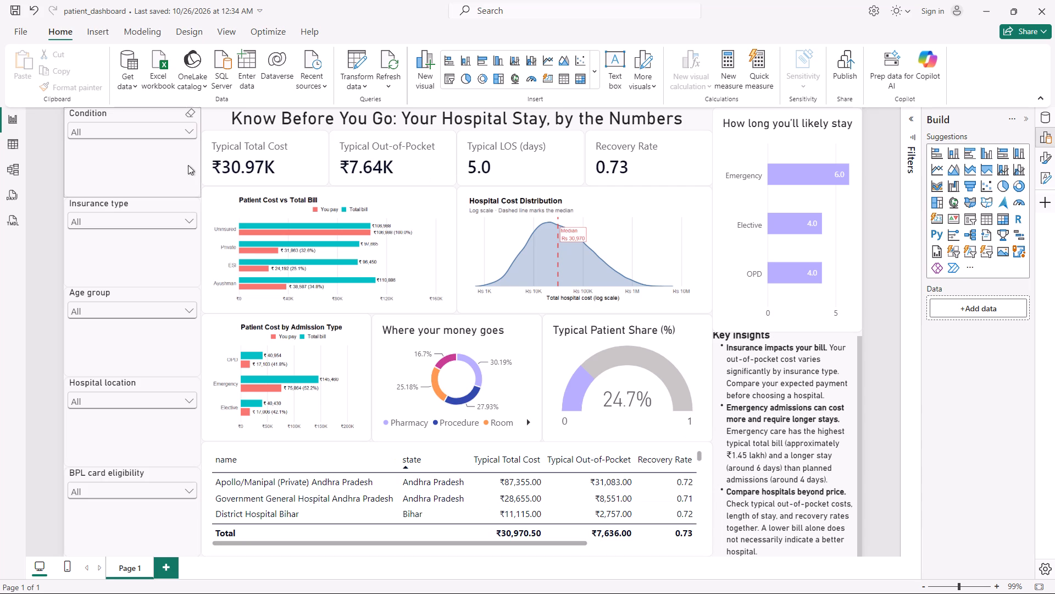
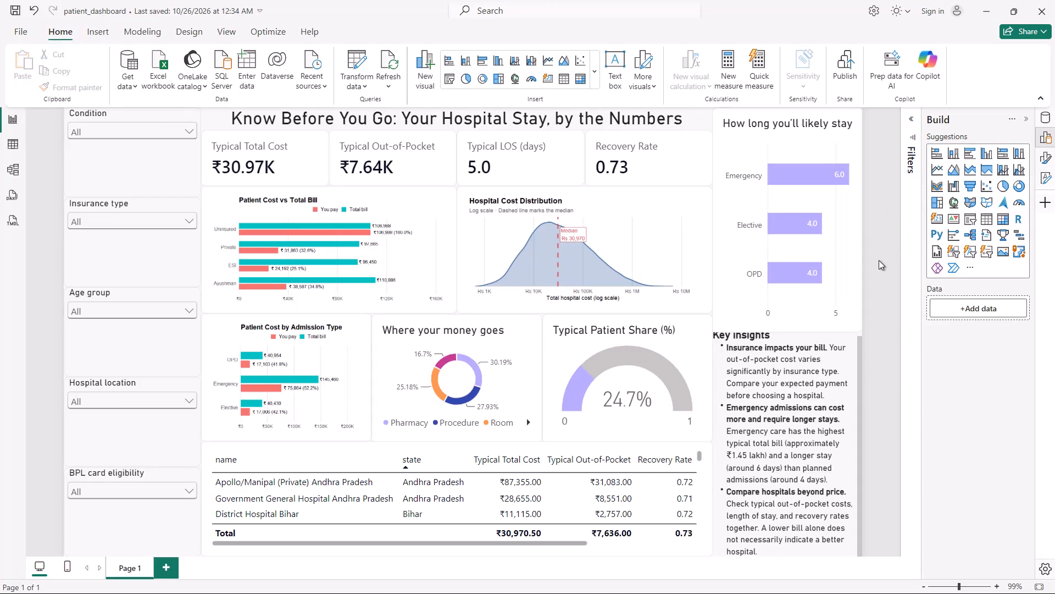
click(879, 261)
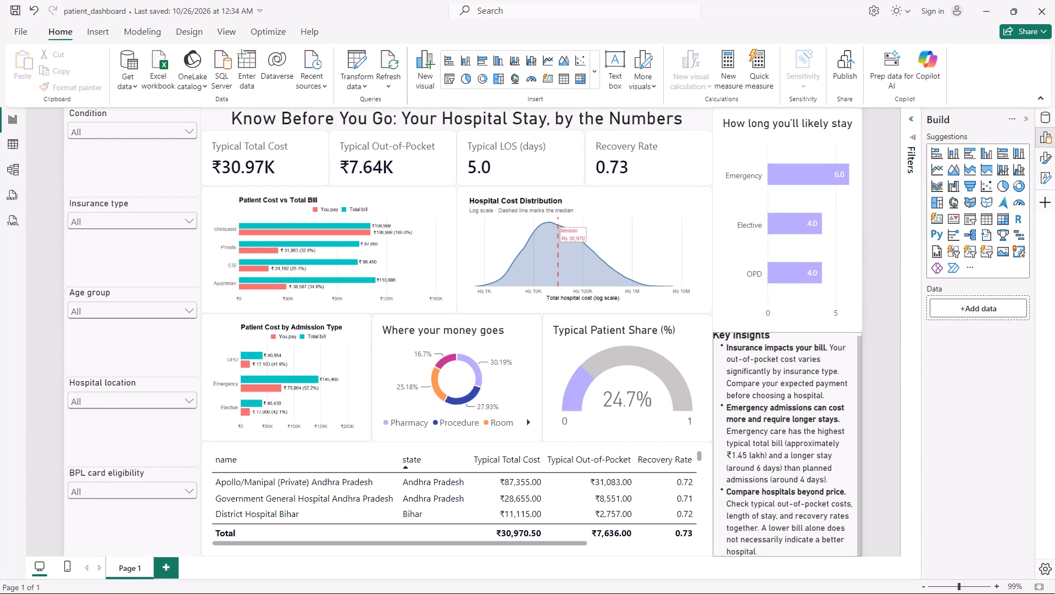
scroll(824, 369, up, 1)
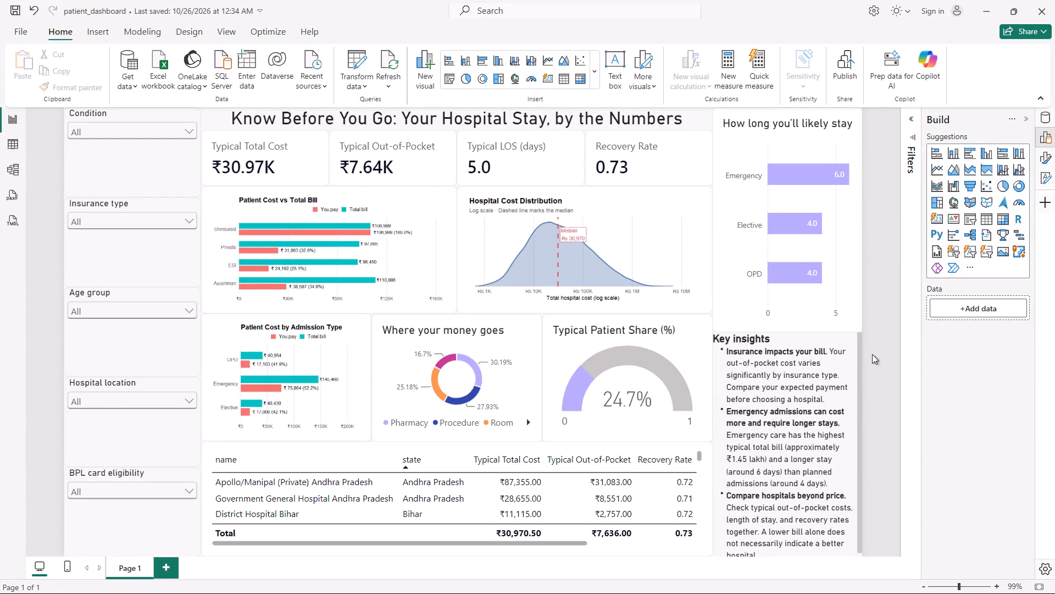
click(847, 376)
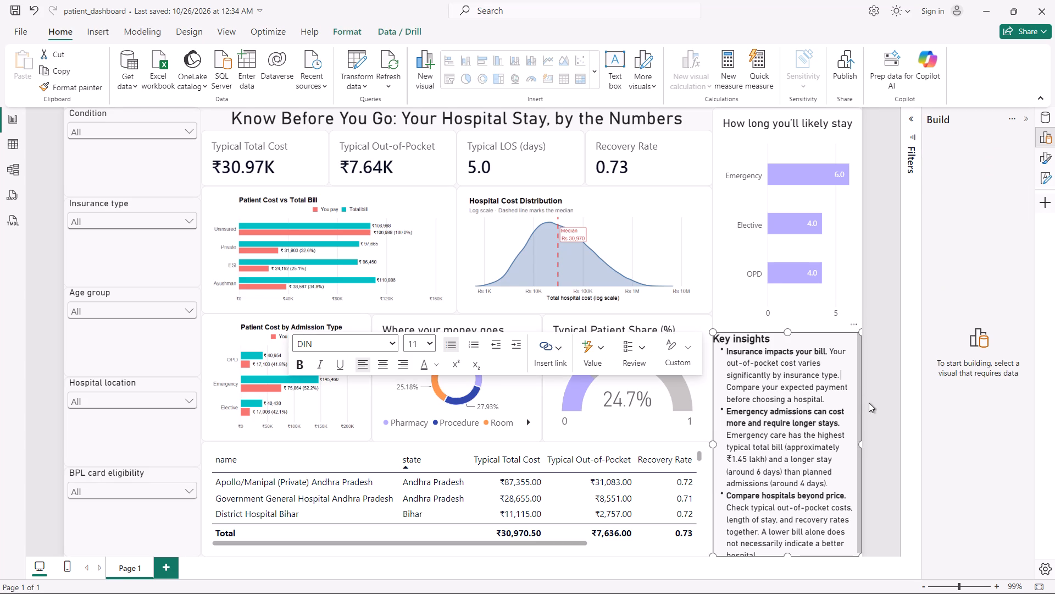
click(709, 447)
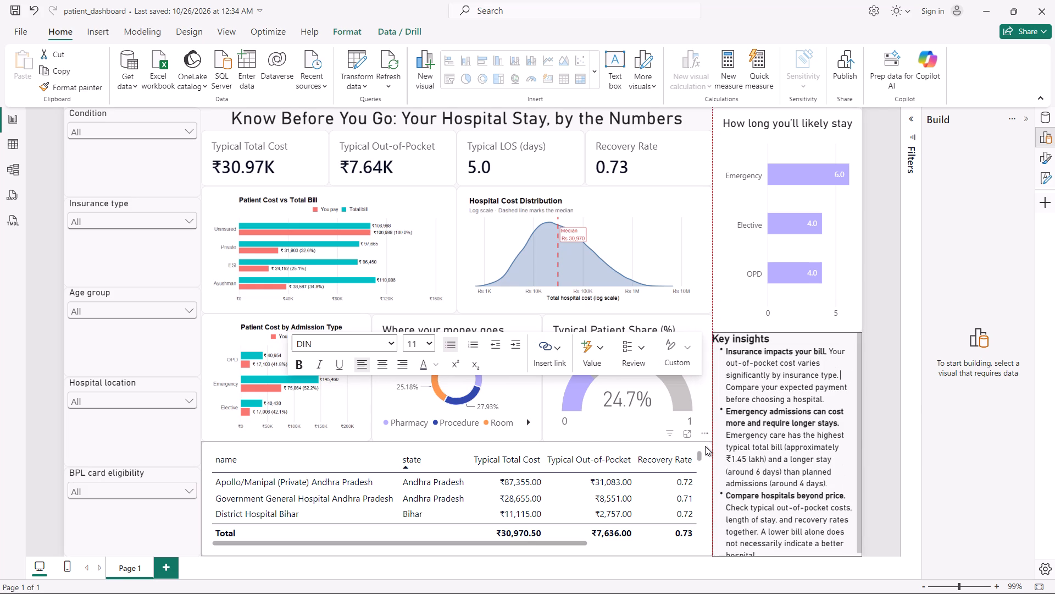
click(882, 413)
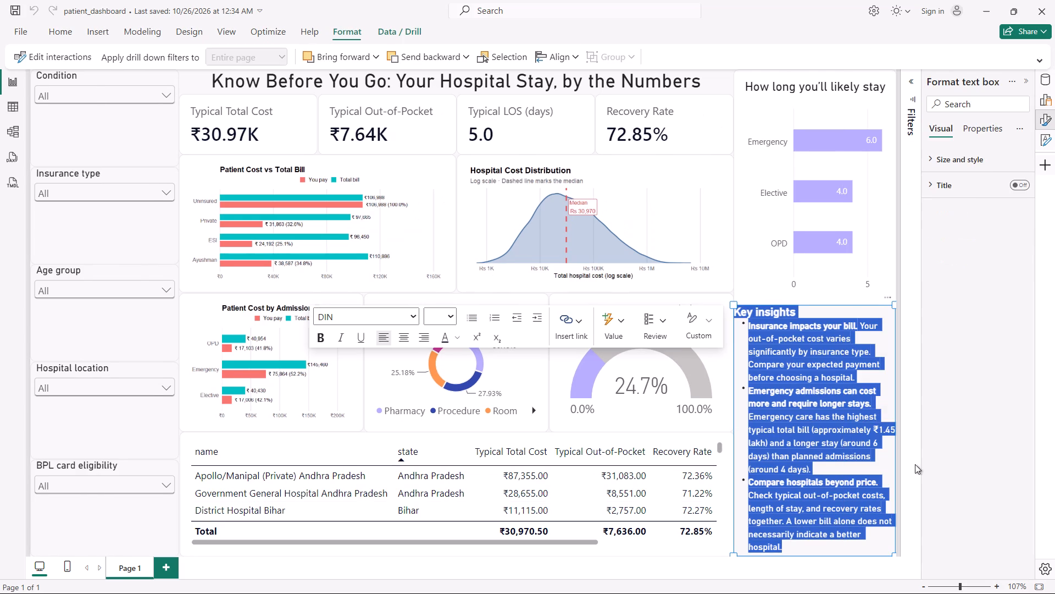
click(754, 346)
drag(747, 324, 840, 593)
key(ctrl+v)
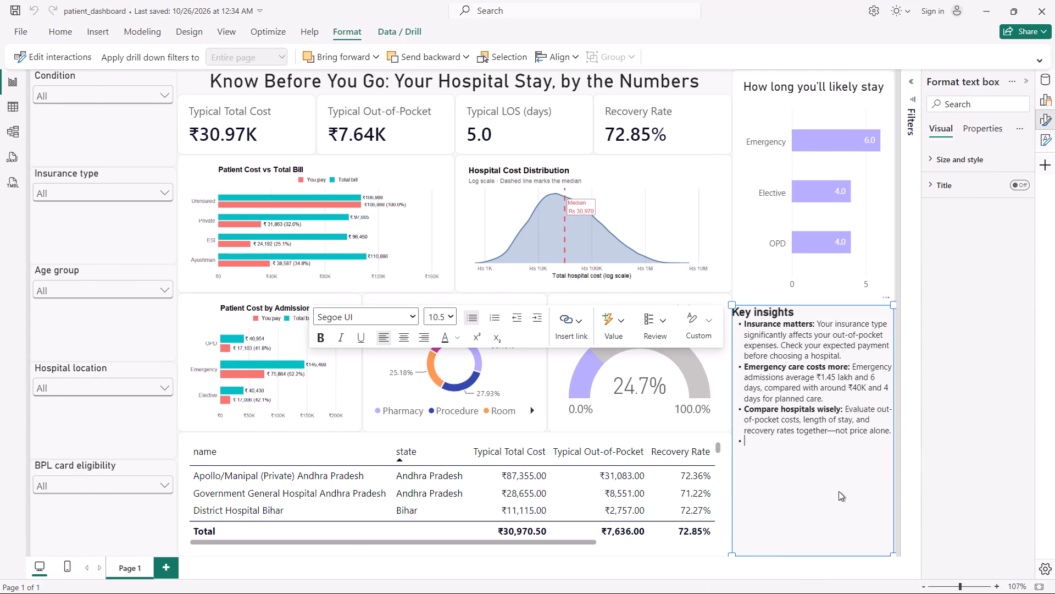
key(BackSpace)
key(BackSpace)
Format the three bullets under Key insights in DIN at font size 12.
drag(824, 457, 787, 421)
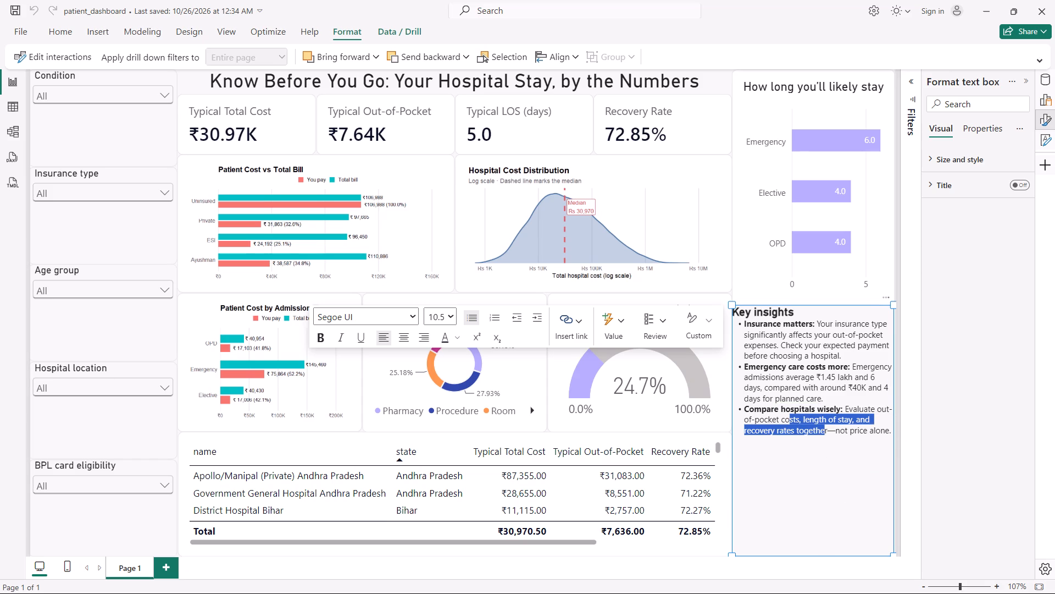
drag(892, 433, 732, 327)
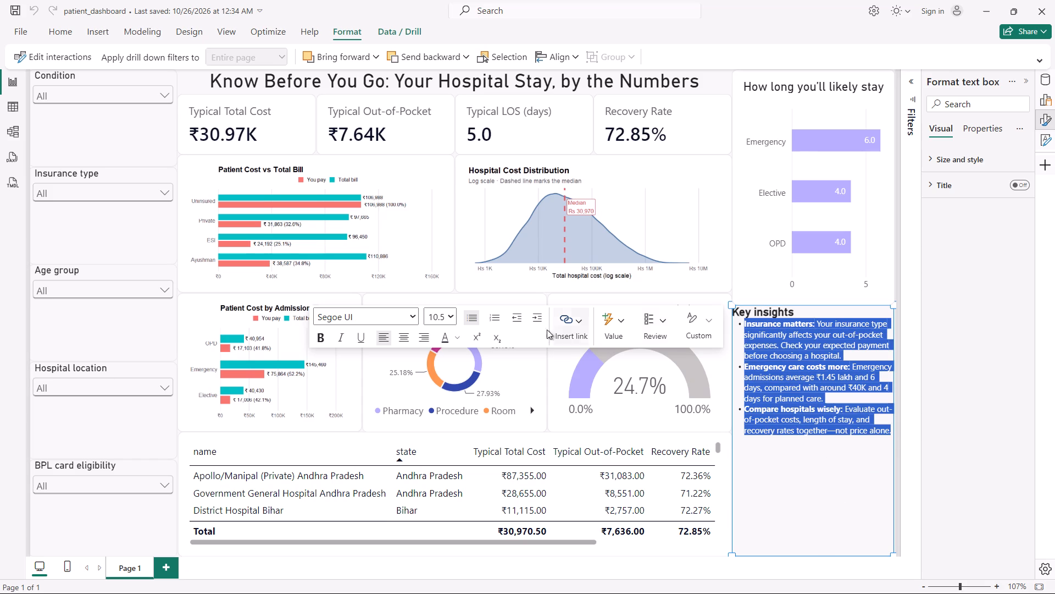
click(442, 318)
click(364, 314)
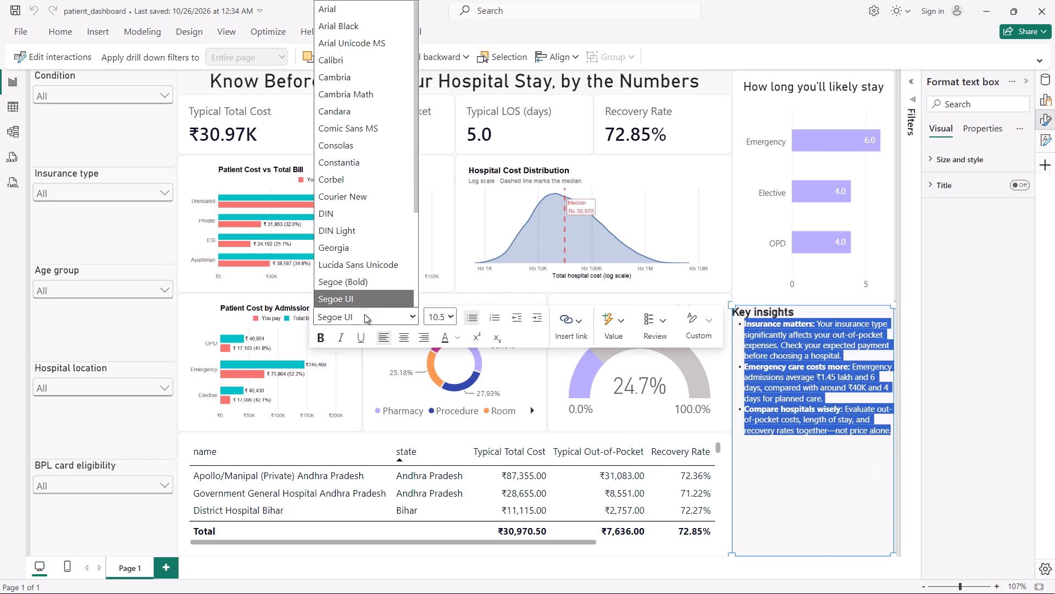
click(357, 181)
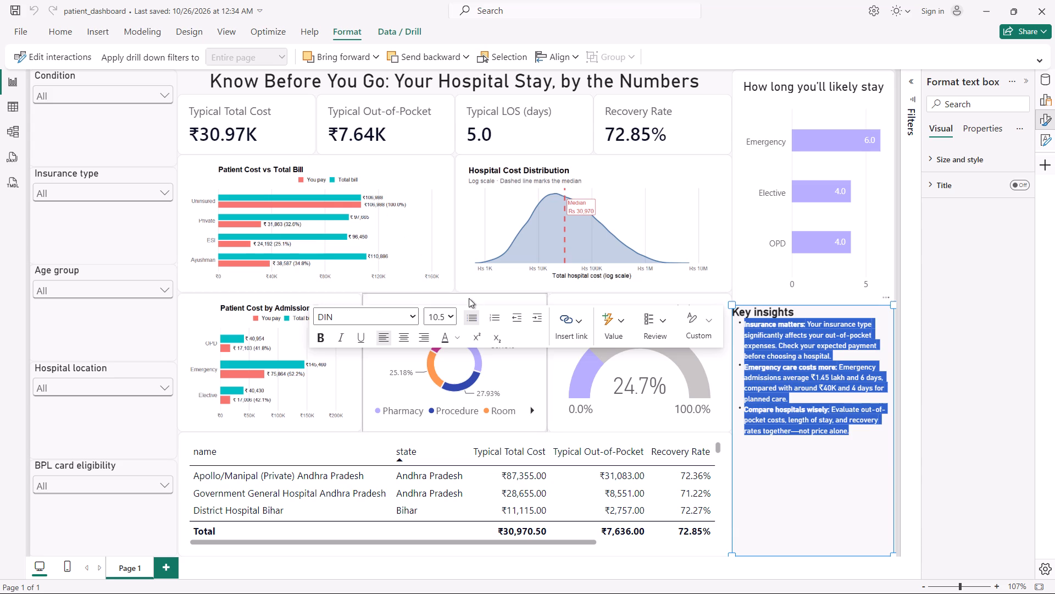
click(449, 312)
click(440, 99)
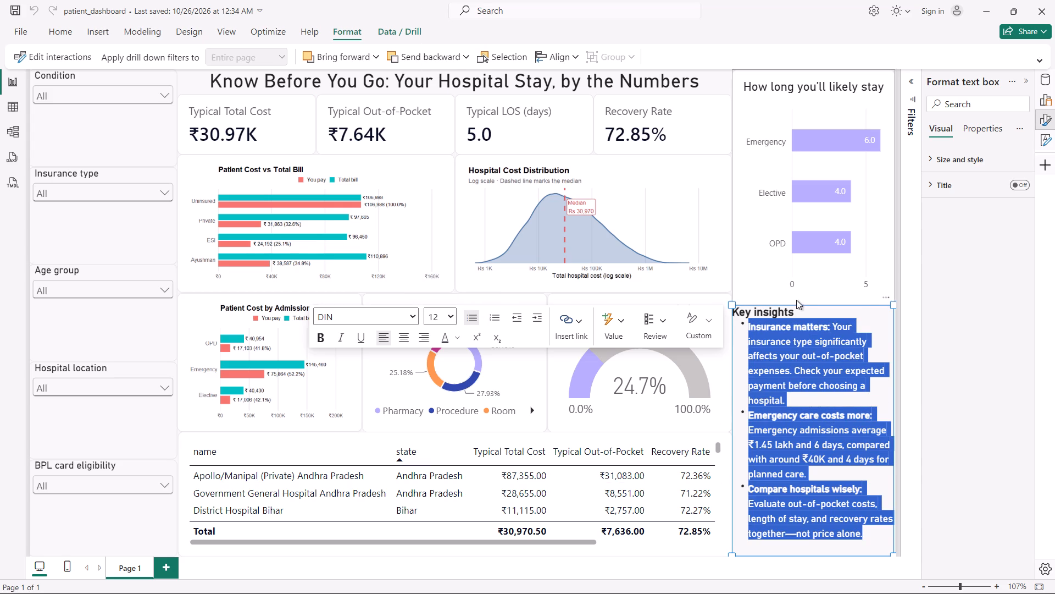
Set the Key insights heading to font size 16, then close the Format pane and deselect the text box.
click(795, 315)
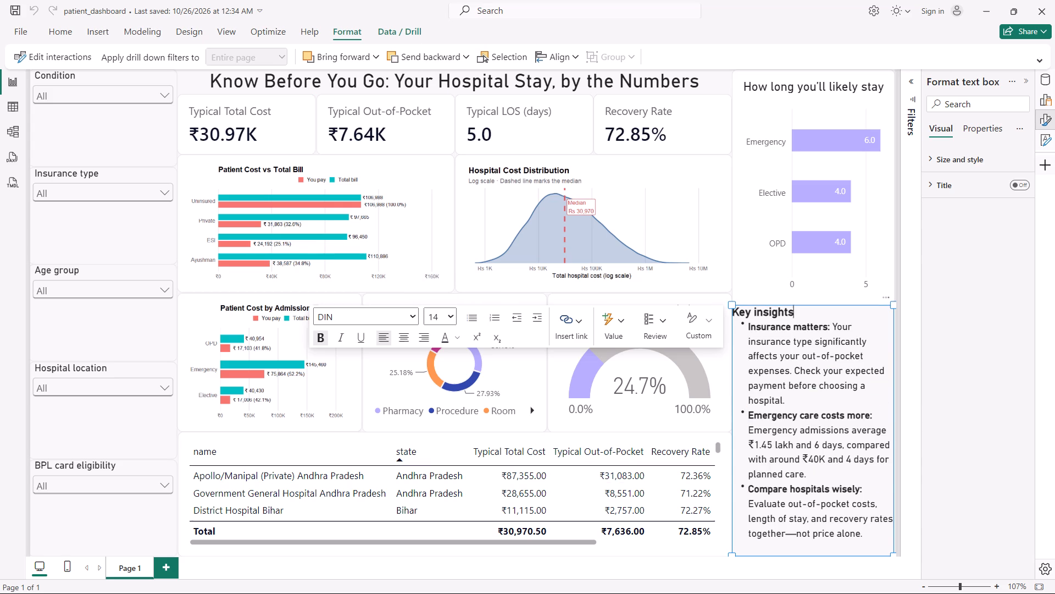
drag(799, 314, 710, 309)
click(802, 312)
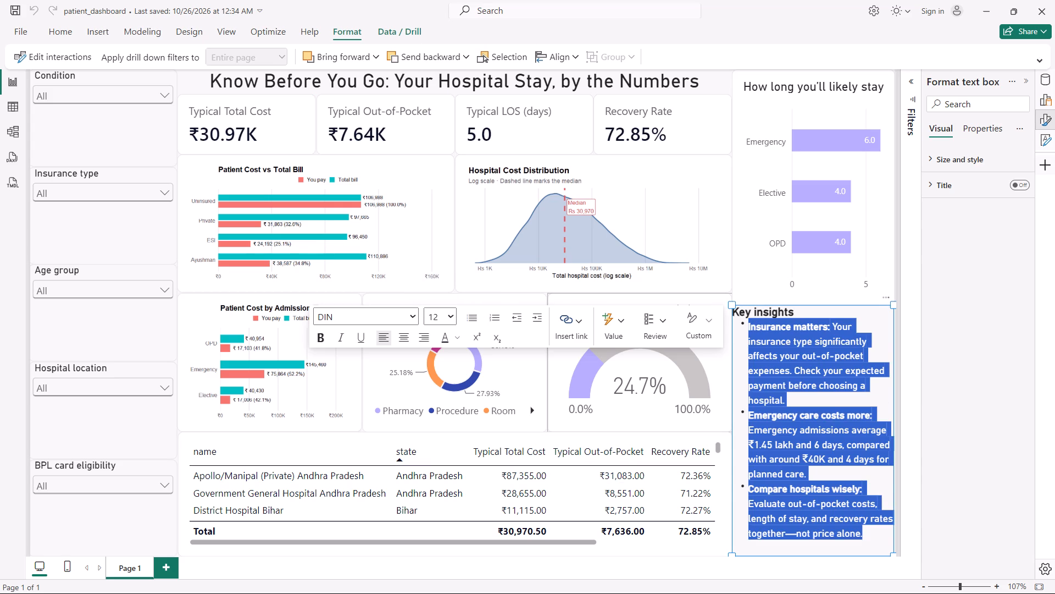
drag(802, 312, 736, 312)
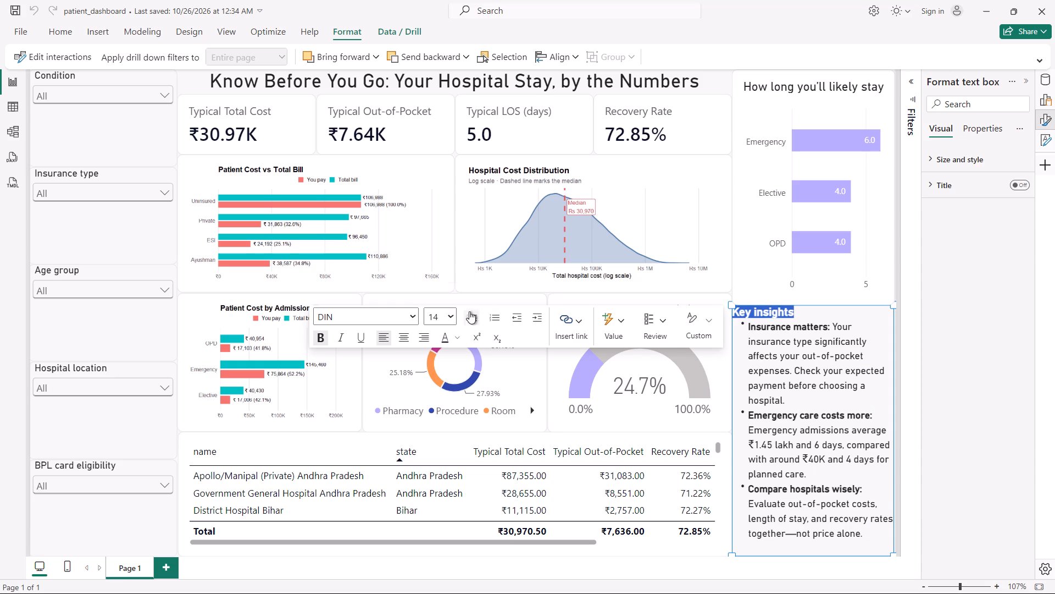
click(453, 313)
click(437, 125)
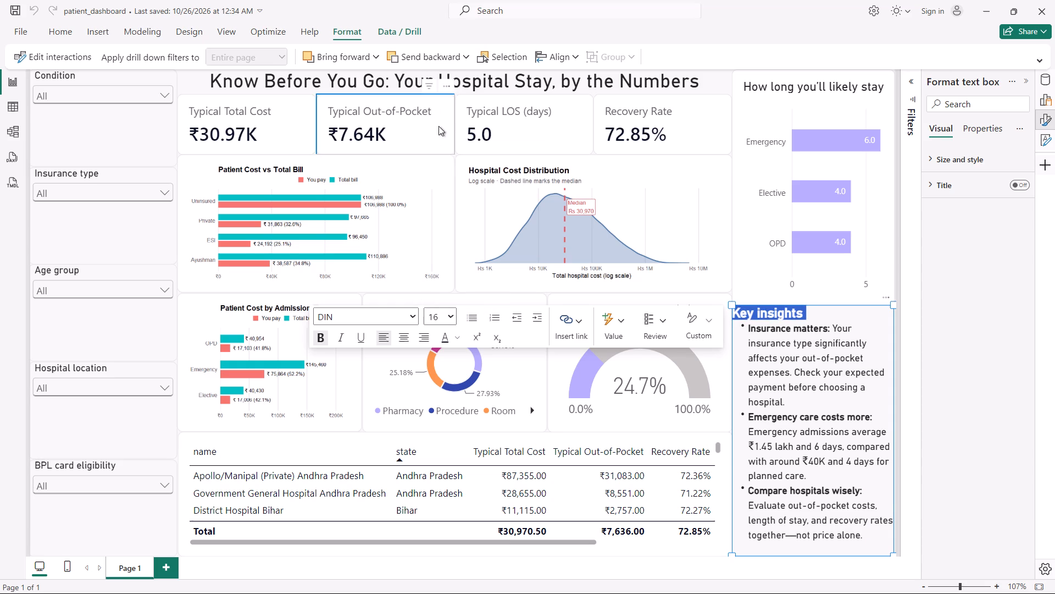
click(965, 400)
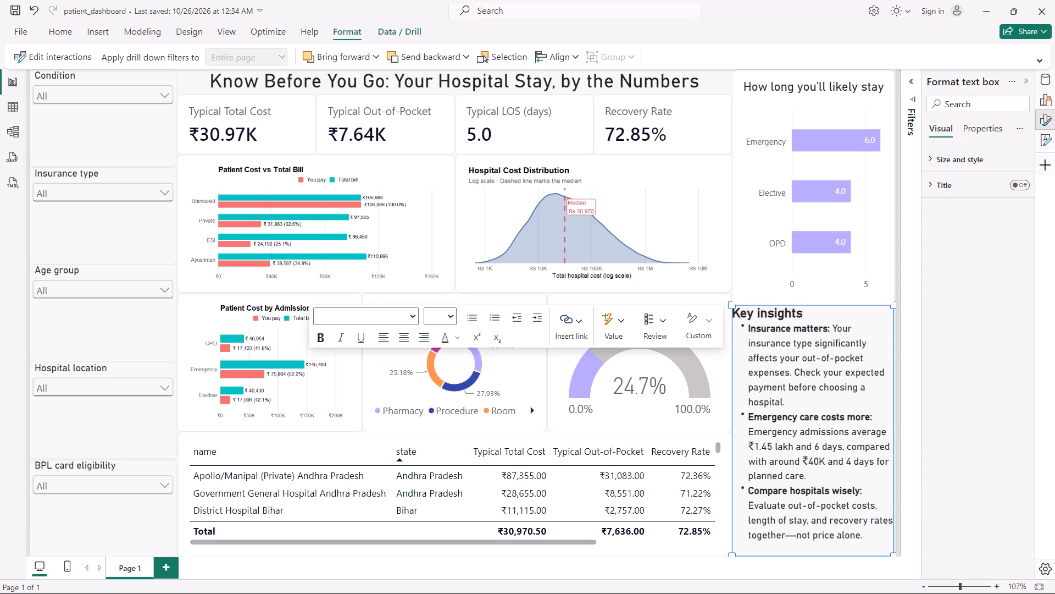
click(1024, 81)
click(981, 238)
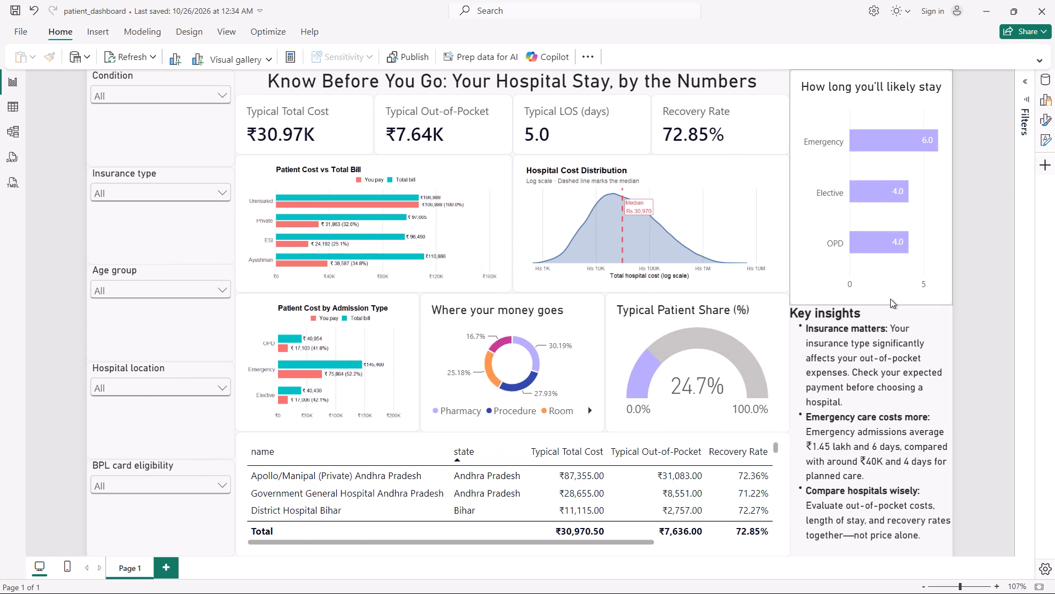
Turn on the visual title of the Key insights text box and set its text to "Key insights".
click(866, 316)
drag(869, 314, 793, 316)
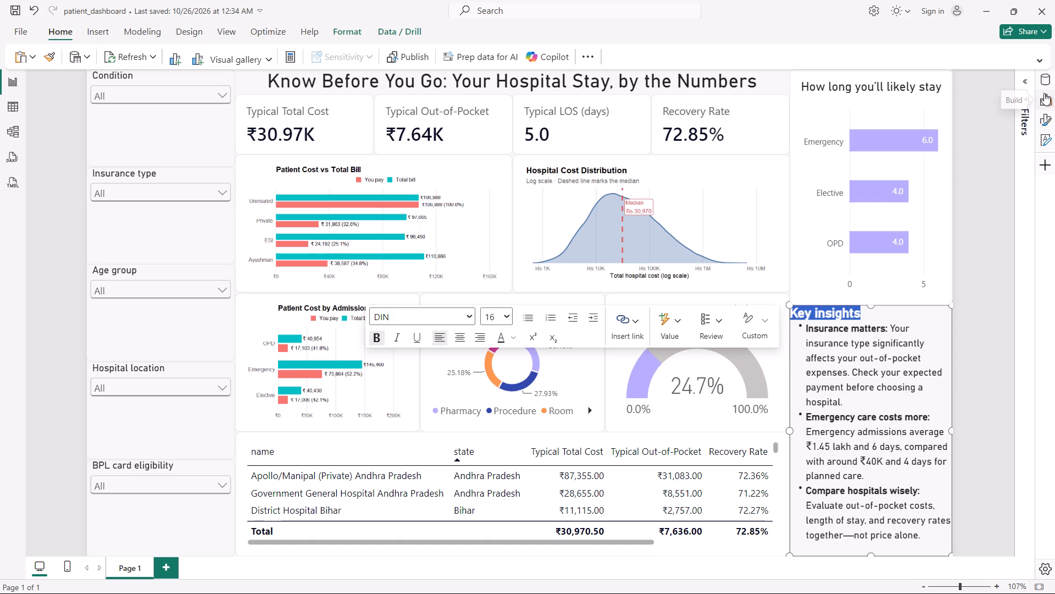
click(1042, 117)
click(1021, 183)
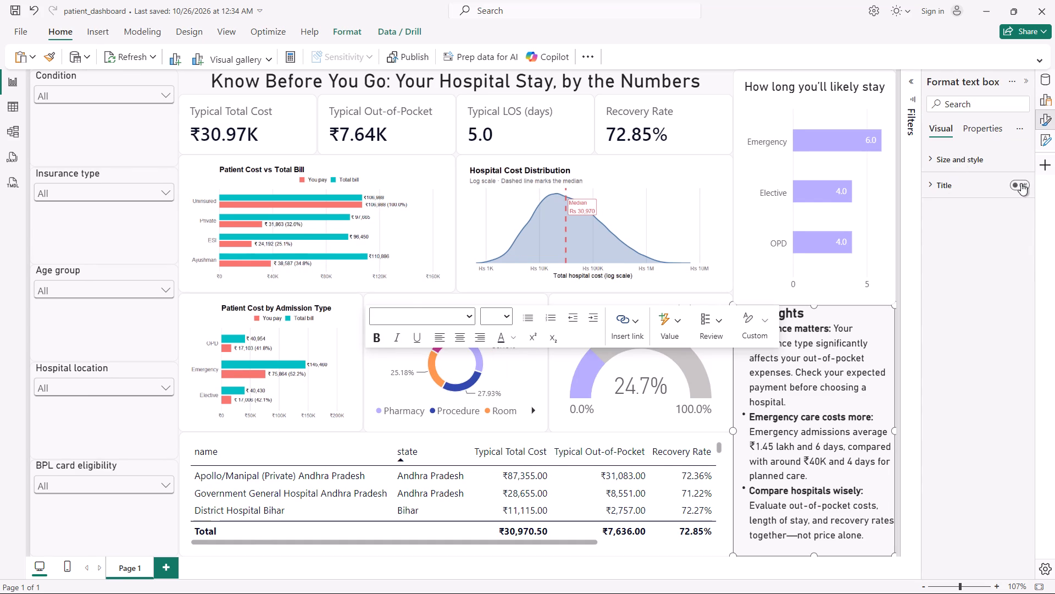
click(952, 188)
click(959, 250)
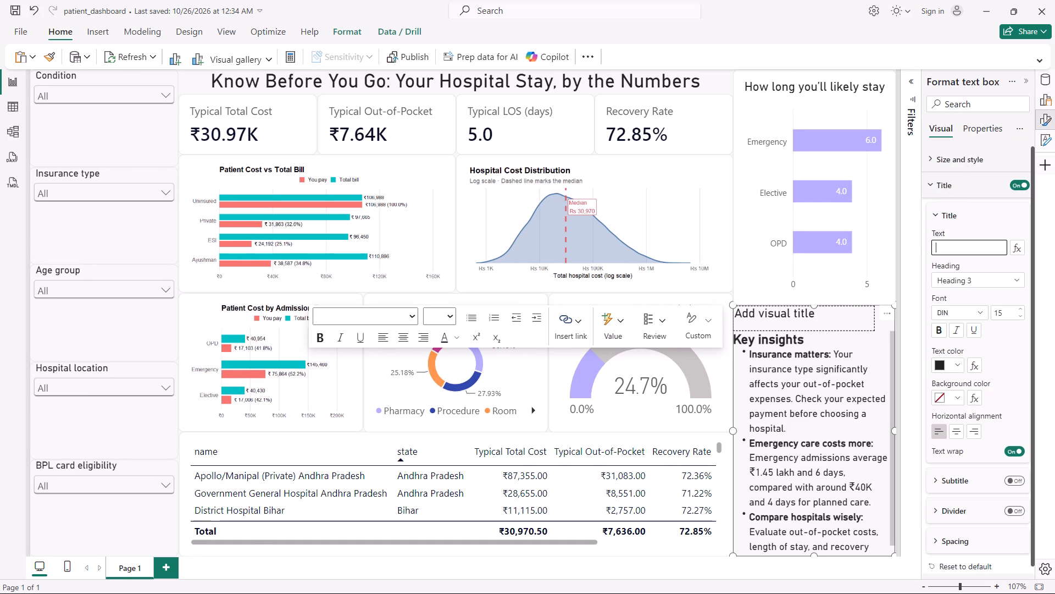
text(Key insi)
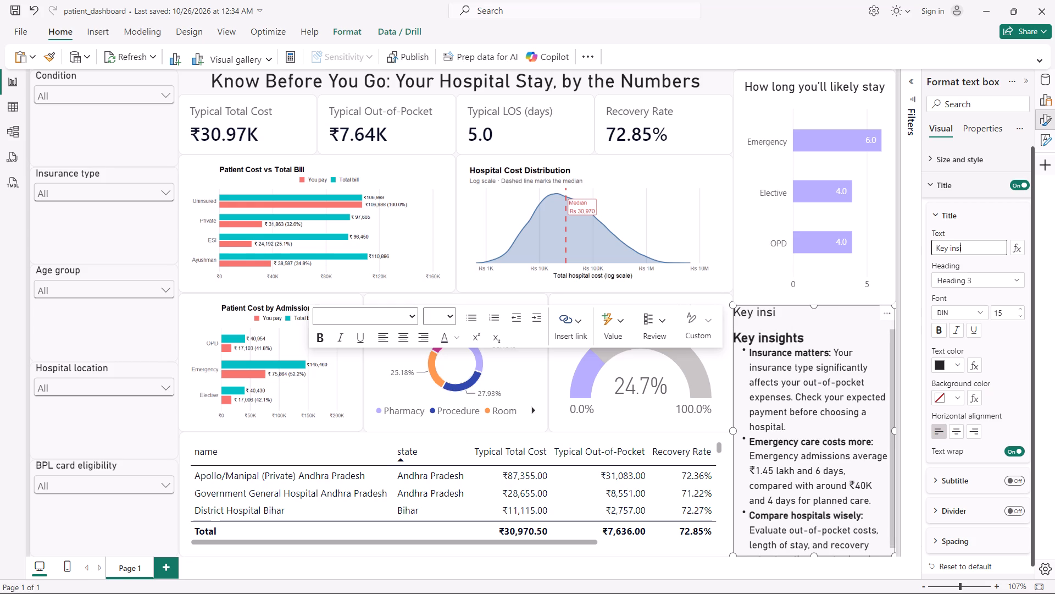
text(ghts)
Cut the old bold Key insights heading from the text box body and paste it over the title text.
drag(812, 337, 738, 340)
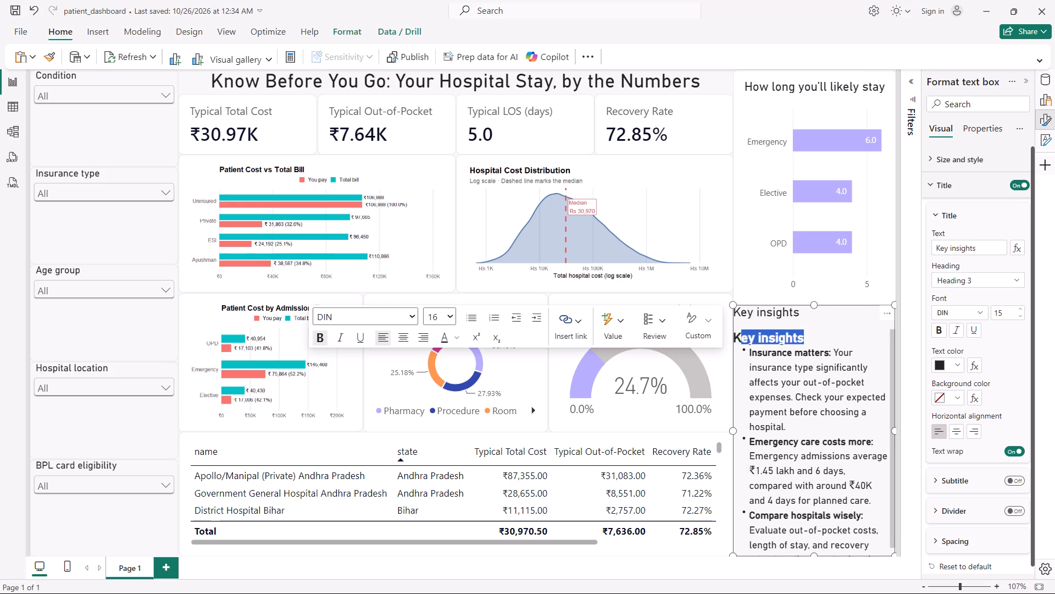
drag(738, 340, 730, 340)
click(810, 340)
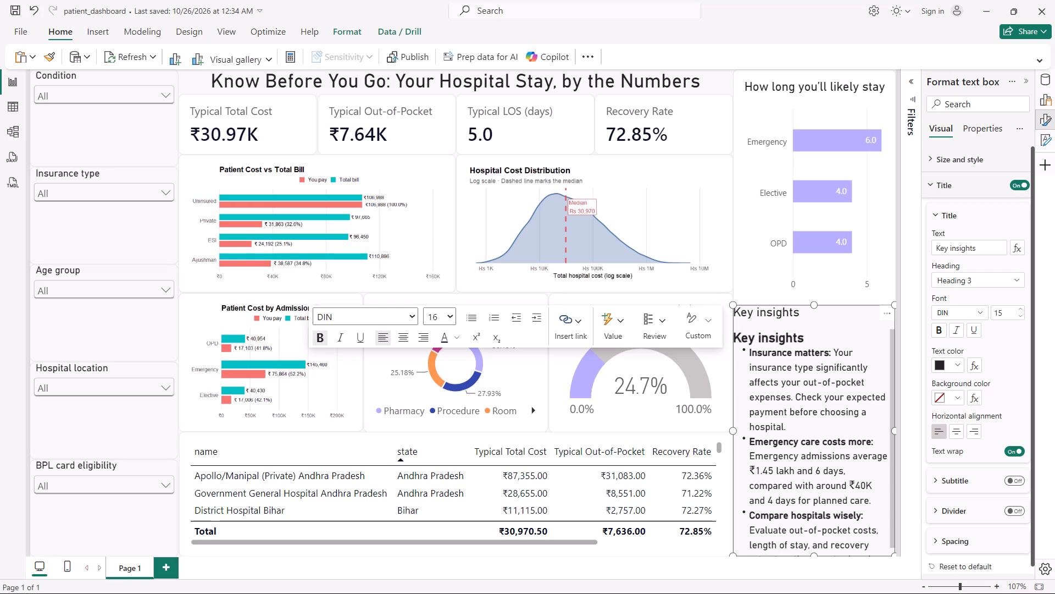
key(ctrl+shift+Left)
key(ctrl+shift+Left)
key(ctrl+x)
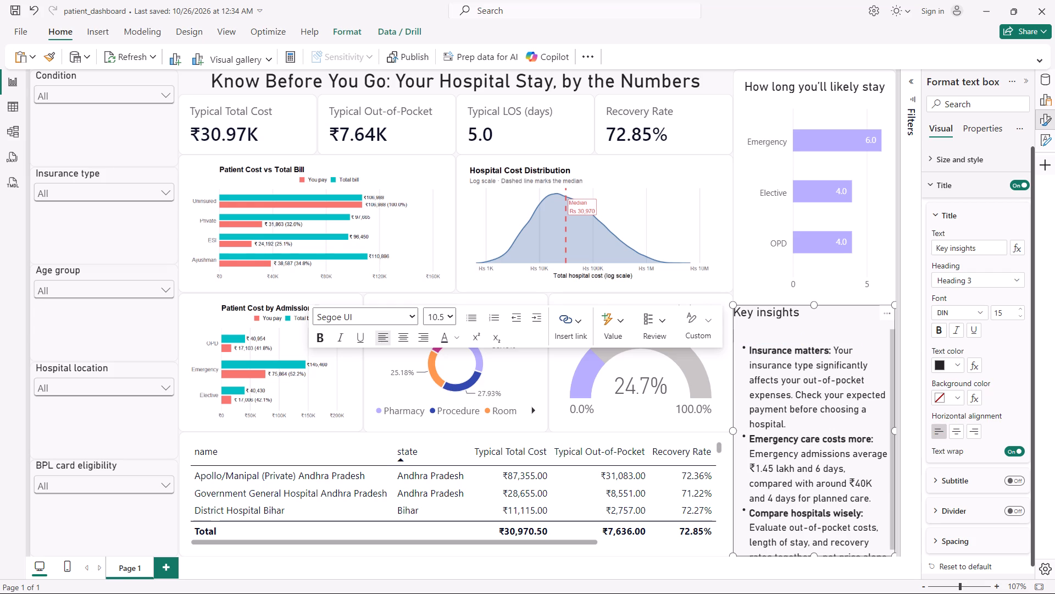
key(BackSpace)
click(794, 335)
click(780, 341)
key(BackSpace)
click(980, 245)
key(ctrl+a)
key(ctrl+v)
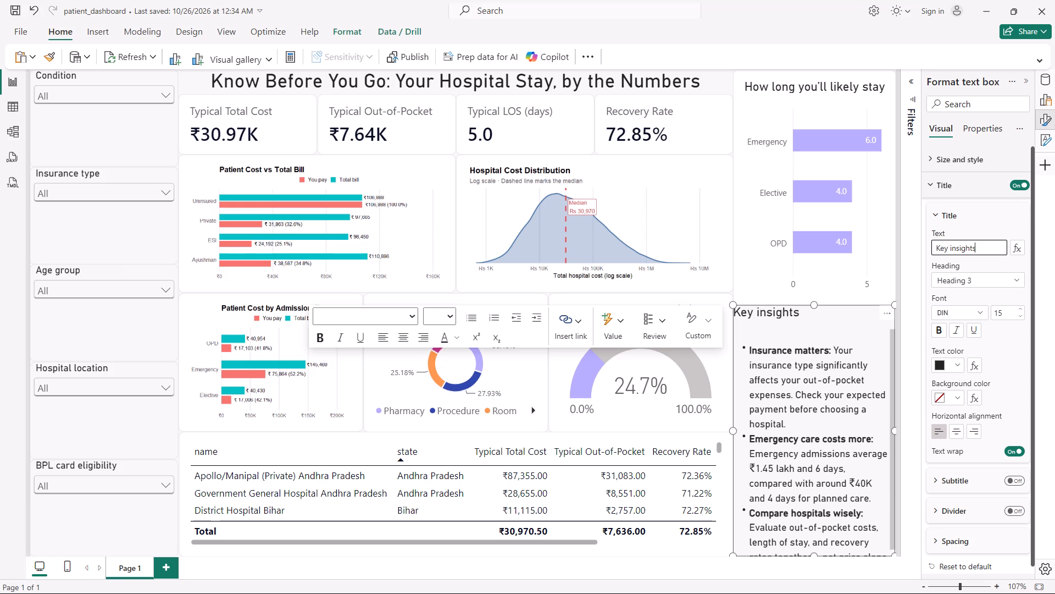
Remove the empty line above the "Insurance matters" insight and format that paragraph as a bullet again.
click(751, 349)
key(Left)
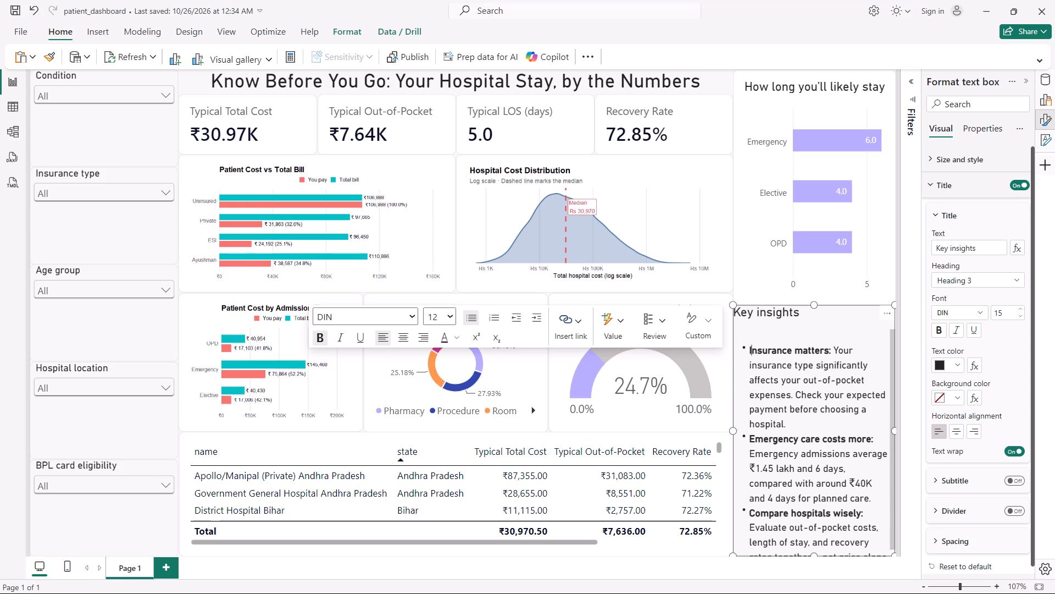
key(BackSpace)
key(BackSpace)
key(BackSpace)
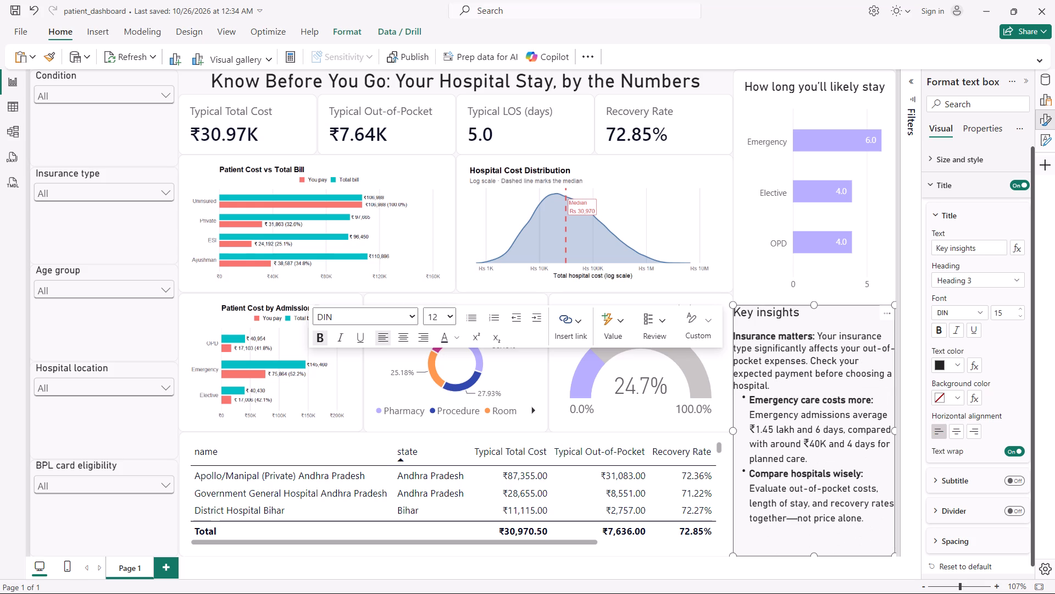
click(470, 314)
scroll(815, 457, down, 3)
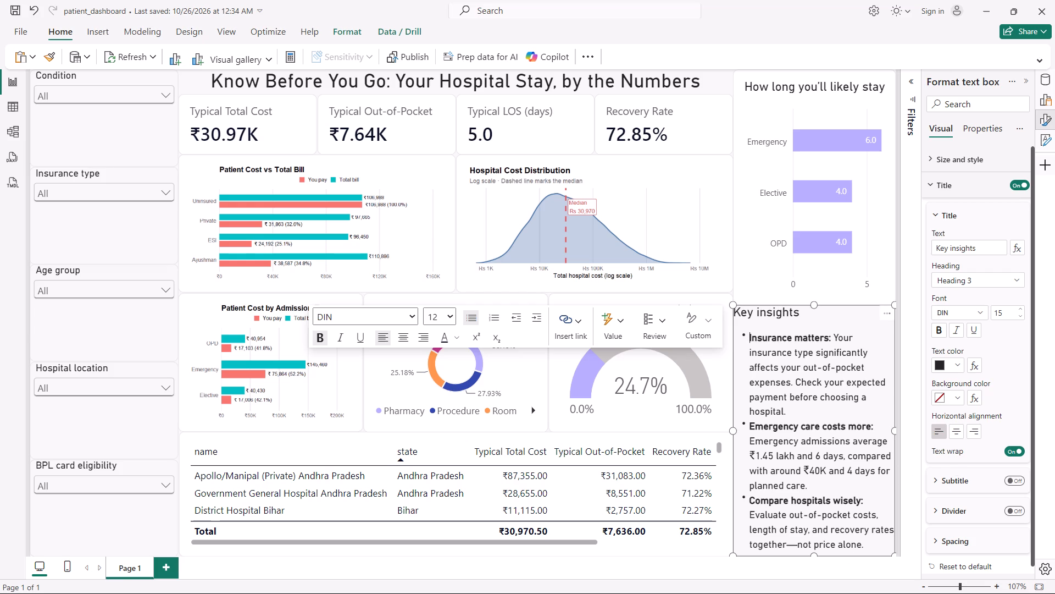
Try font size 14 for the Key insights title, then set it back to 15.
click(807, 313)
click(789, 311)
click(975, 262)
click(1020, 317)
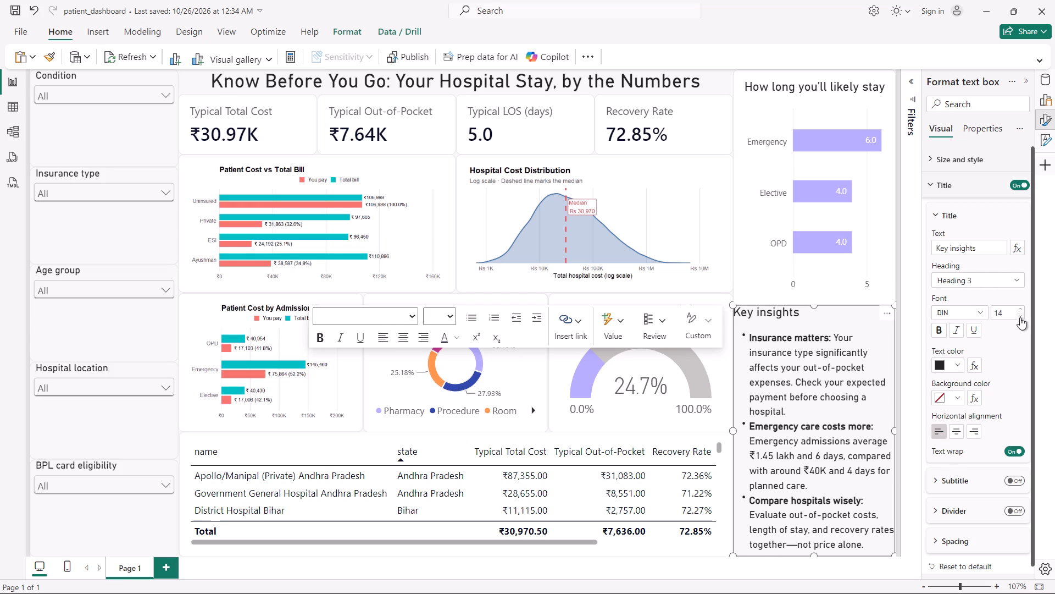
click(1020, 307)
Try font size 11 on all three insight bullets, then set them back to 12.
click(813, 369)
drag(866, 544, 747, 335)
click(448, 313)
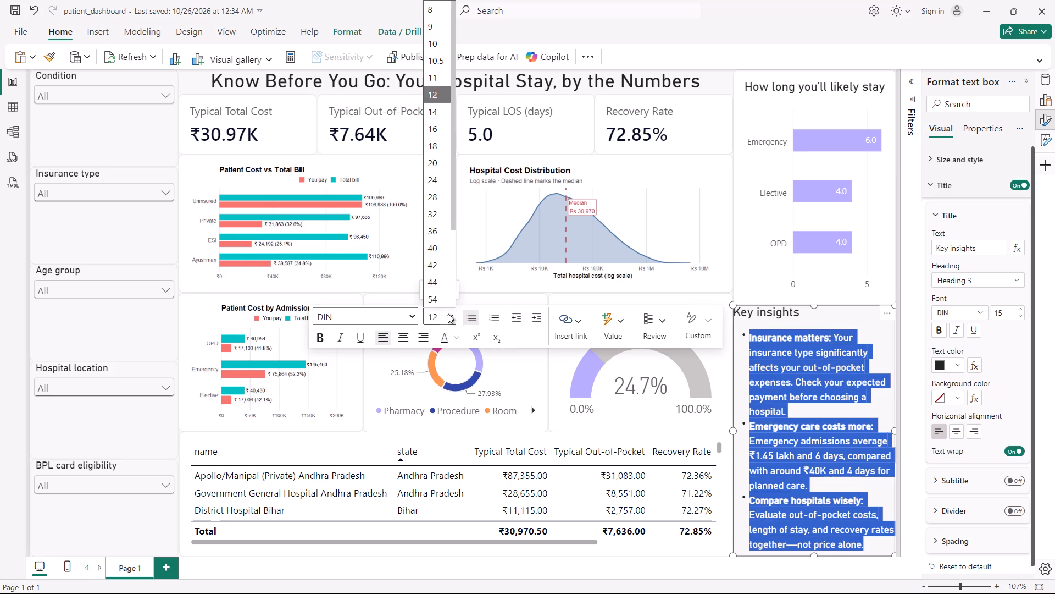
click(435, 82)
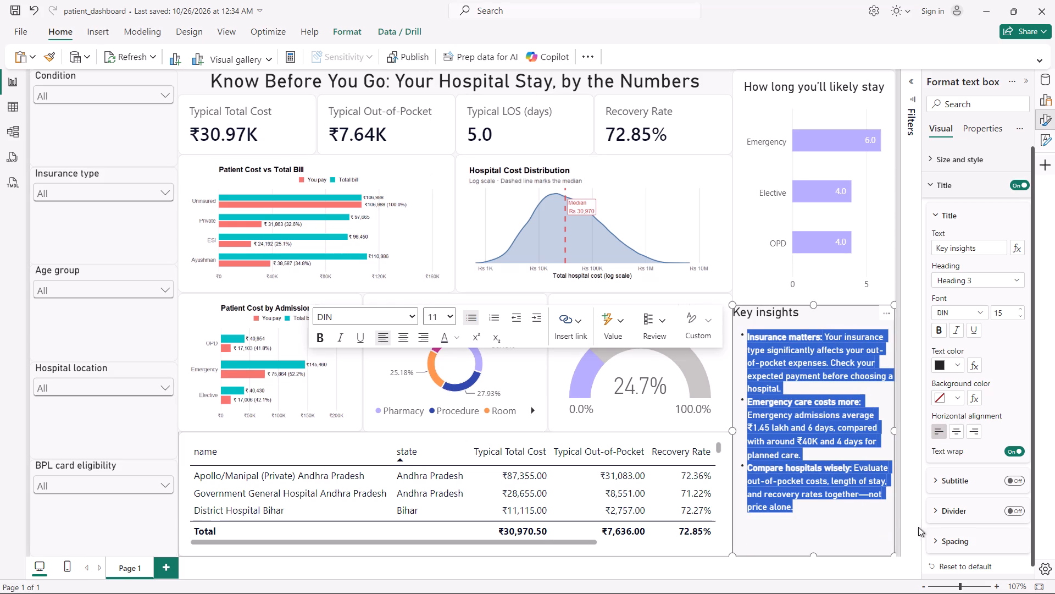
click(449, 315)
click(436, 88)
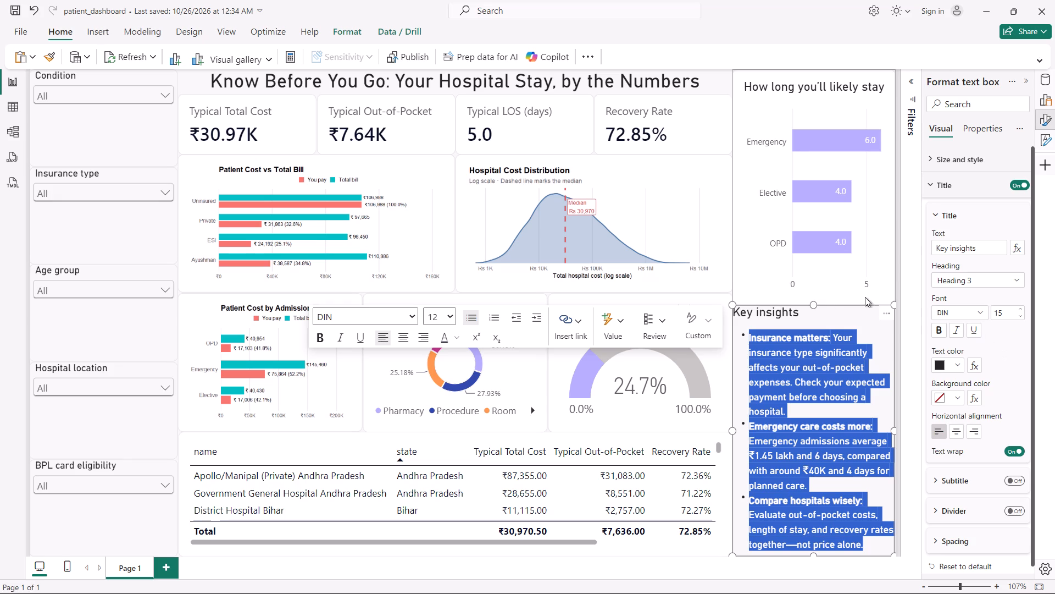
Make the Key insights title bold, then close the Format pane and deselect the text box.
click(799, 314)
click(939, 332)
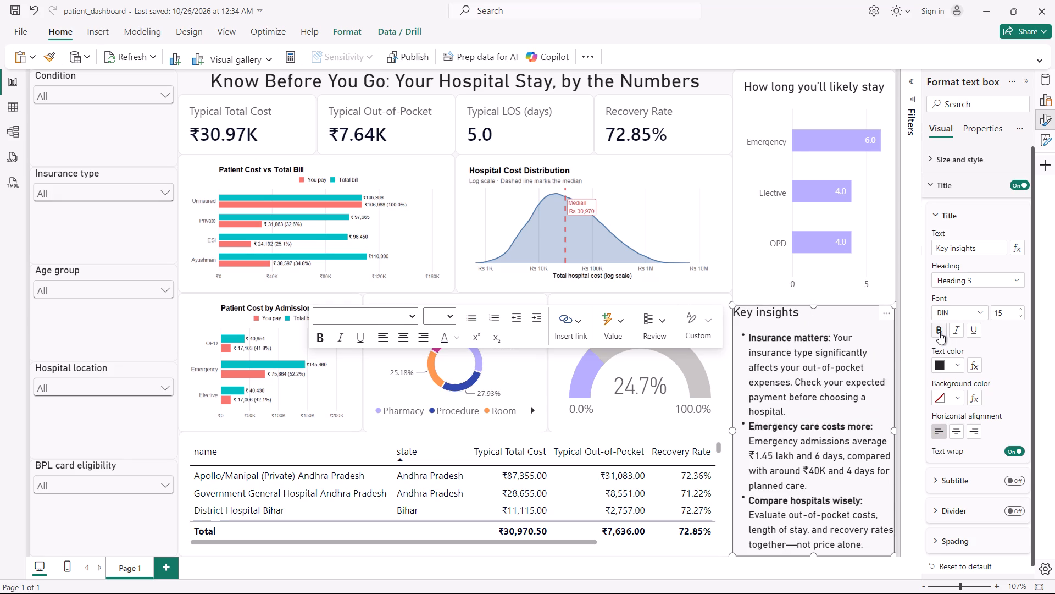
click(1009, 338)
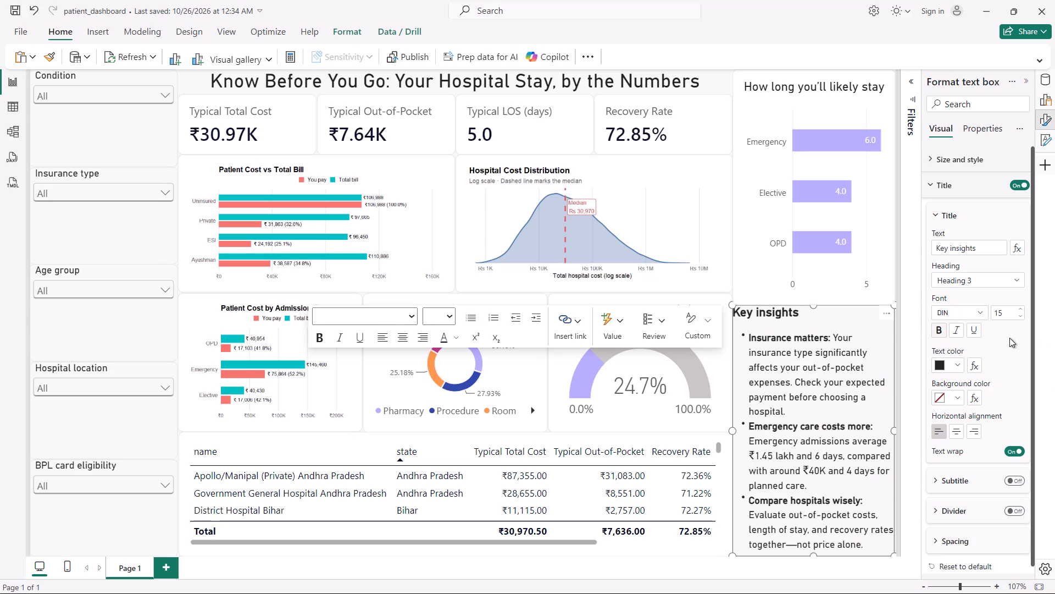
click(1024, 79)
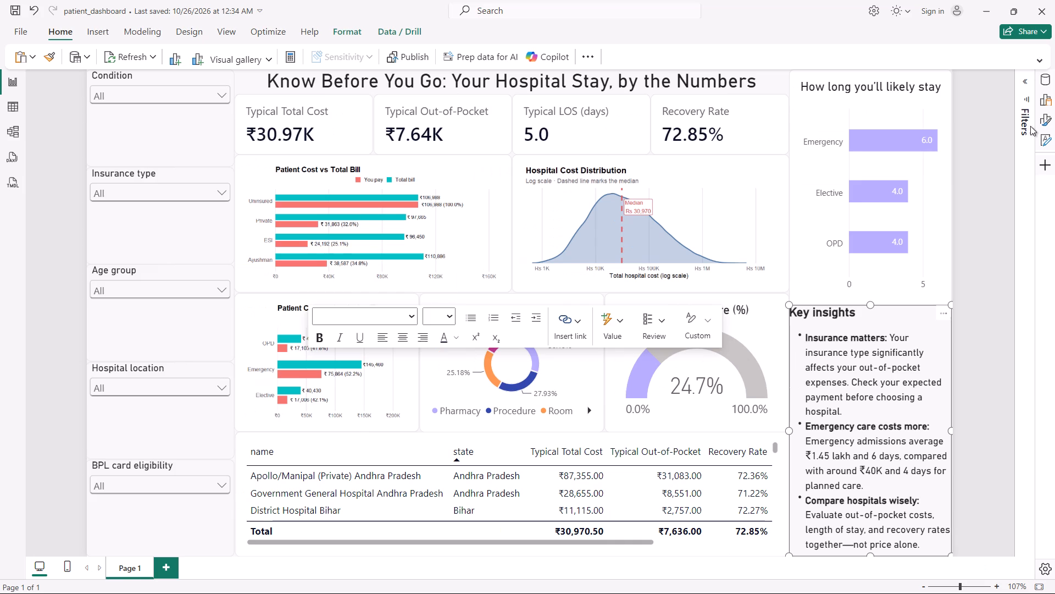
click(992, 239)
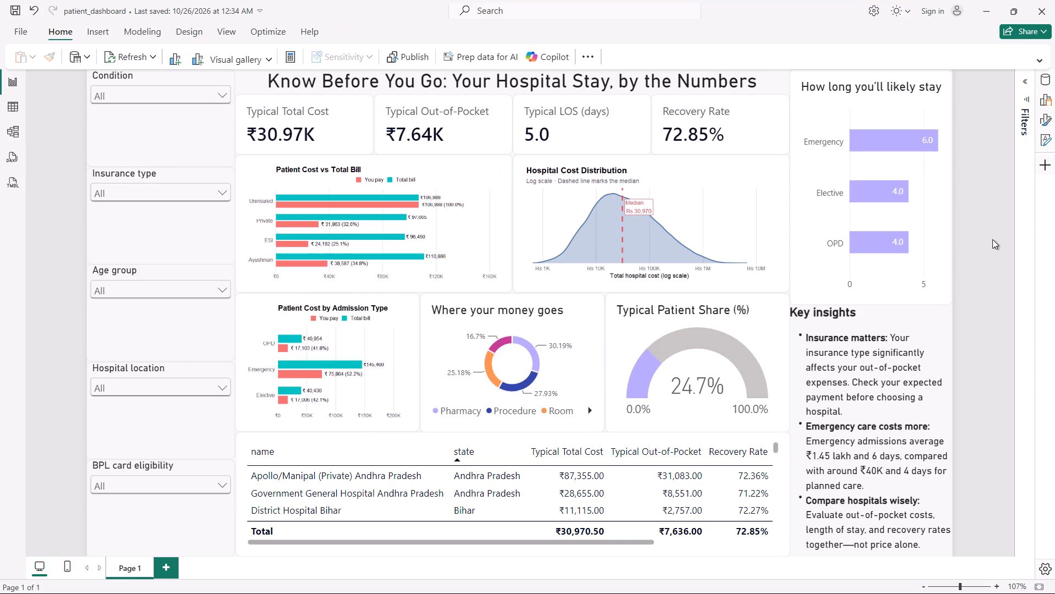
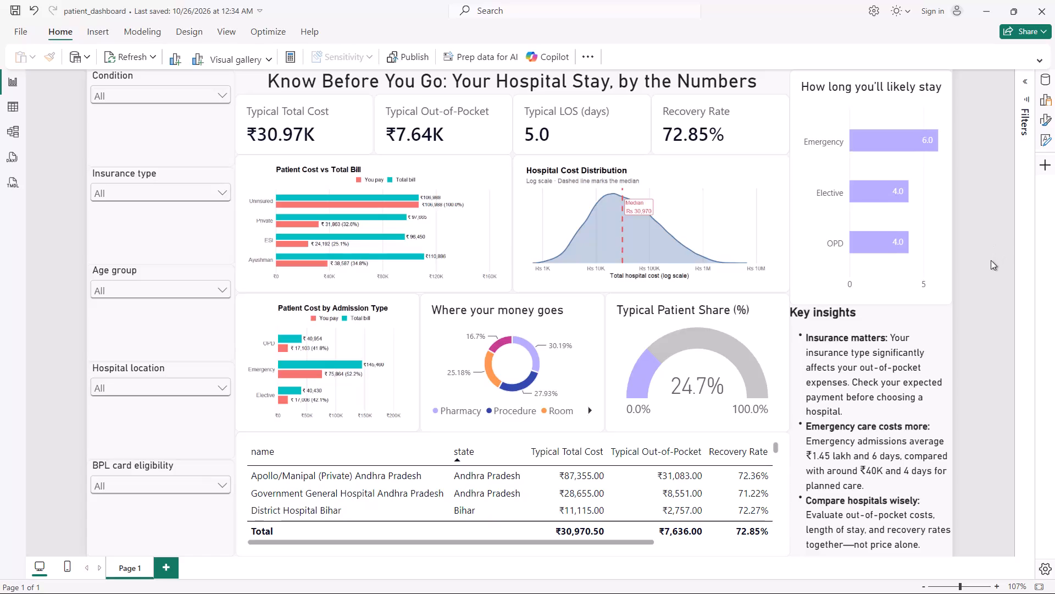
Sort the hospital comparison table by the name column in ascending order.
click(464, 455)
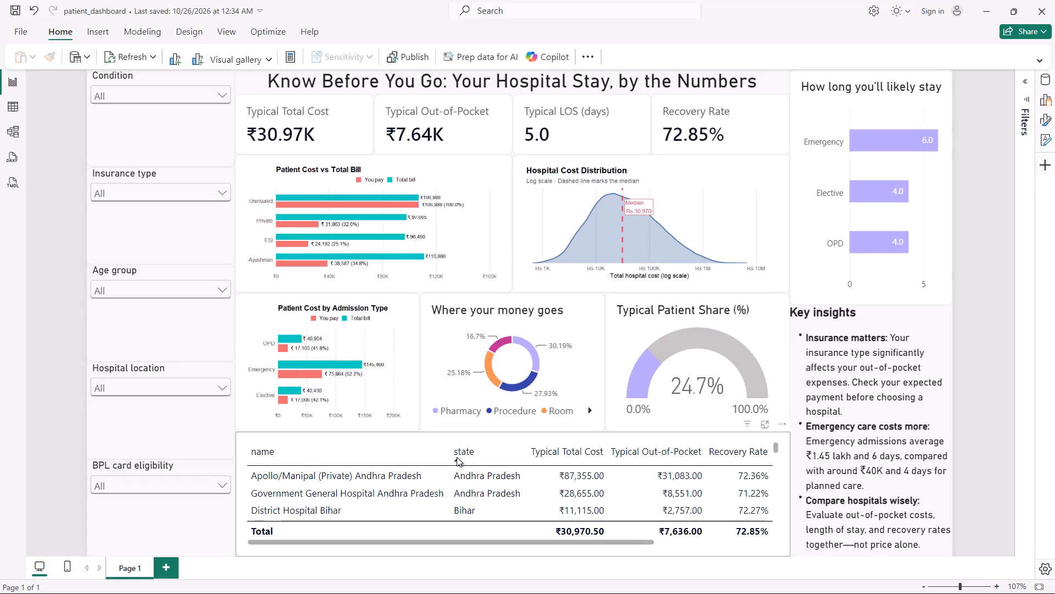
click(456, 457)
click(458, 460)
click(258, 459)
click(256, 458)
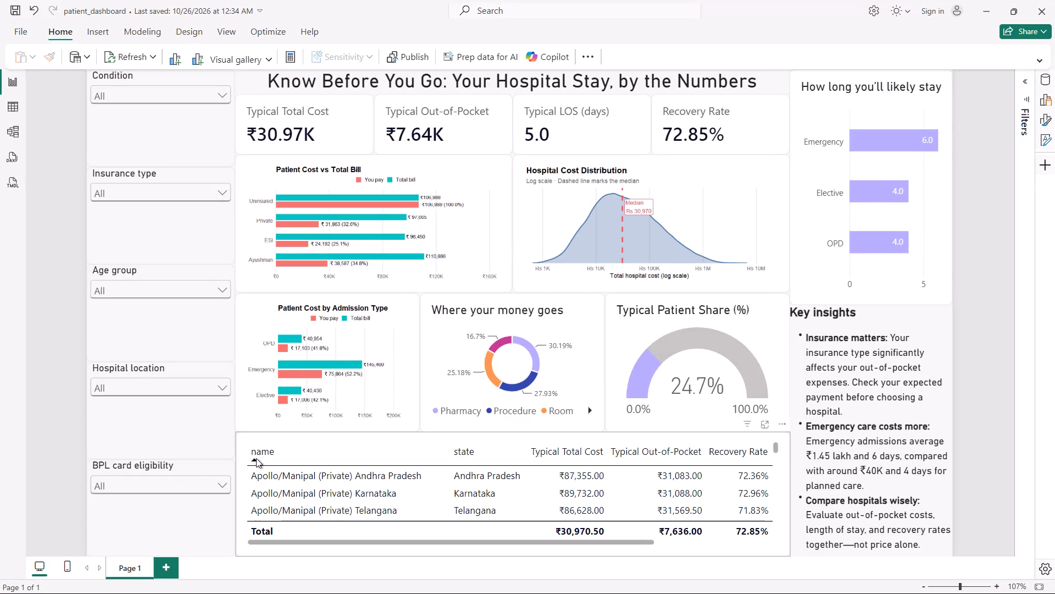
click(256, 458)
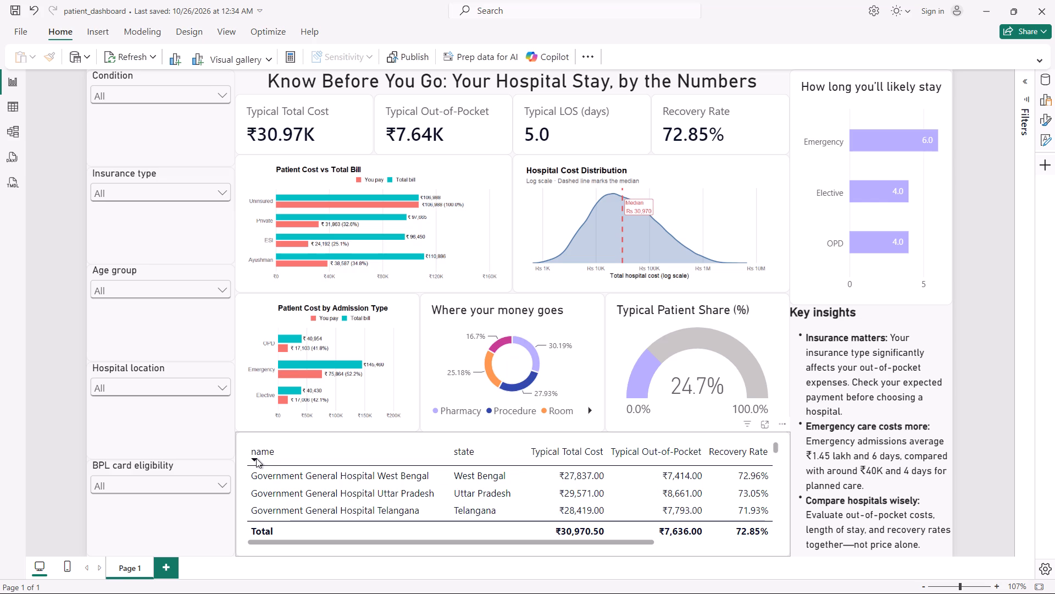
click(35, 421)
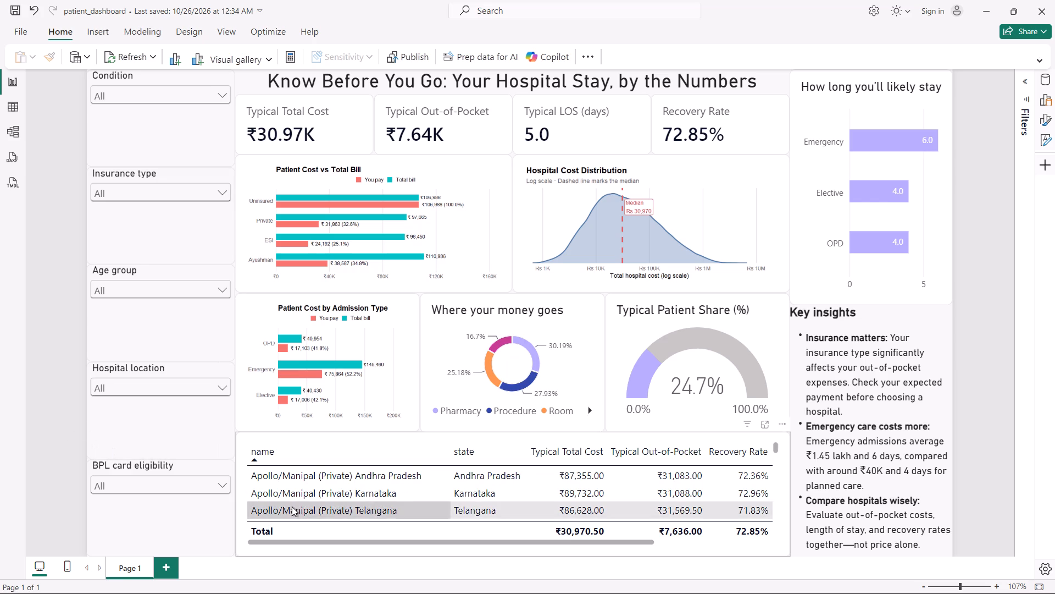
Look through the hospital rows of the name-sorted table from start to end and back, then deselect the visual.
scroll(414, 483, down, 6)
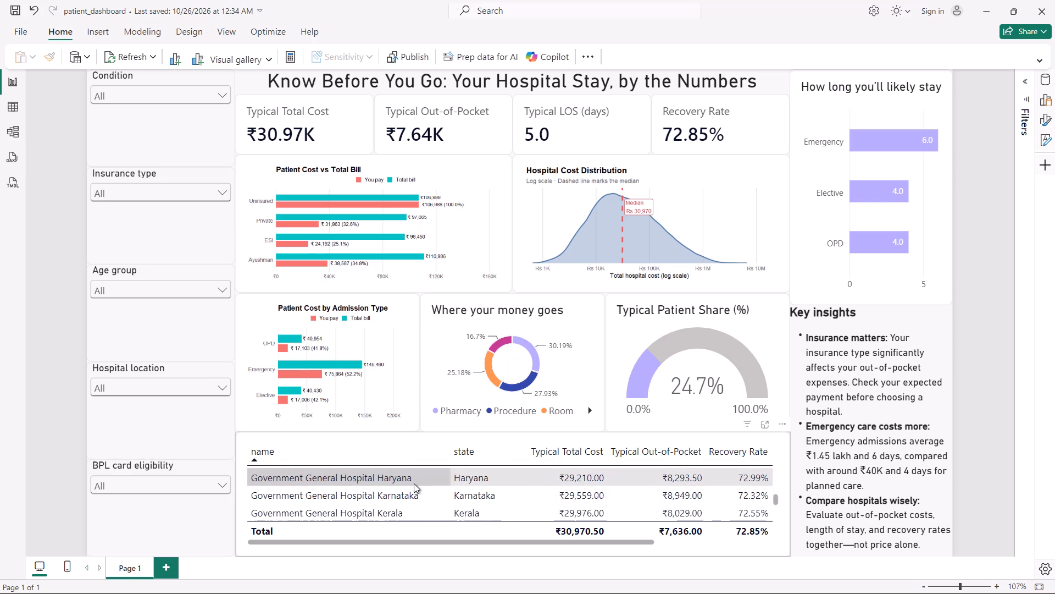
scroll(414, 483, down, 8)
scroll(414, 483, up, 7)
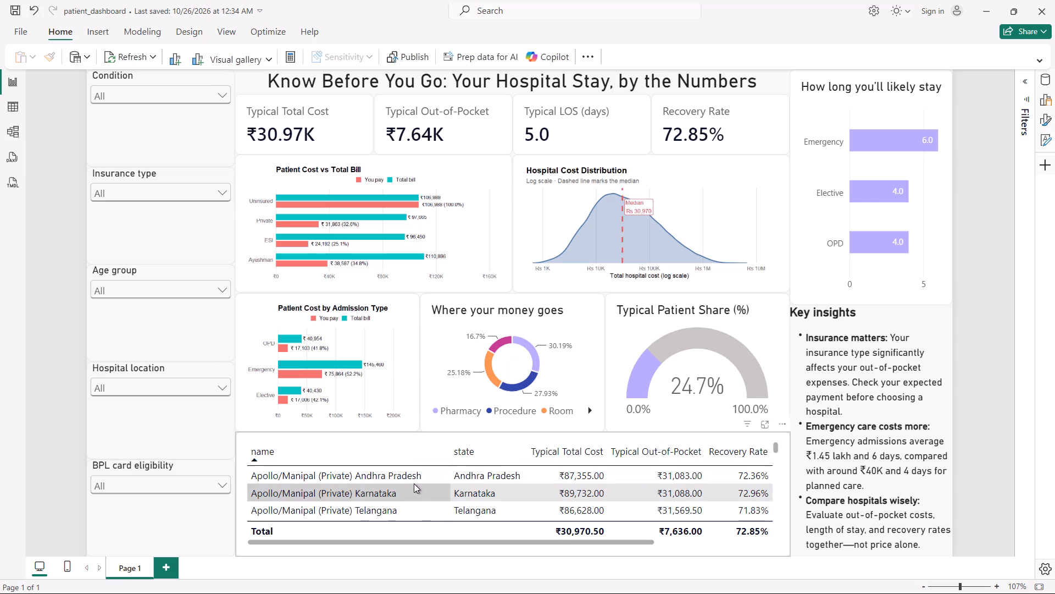
click(43, 408)
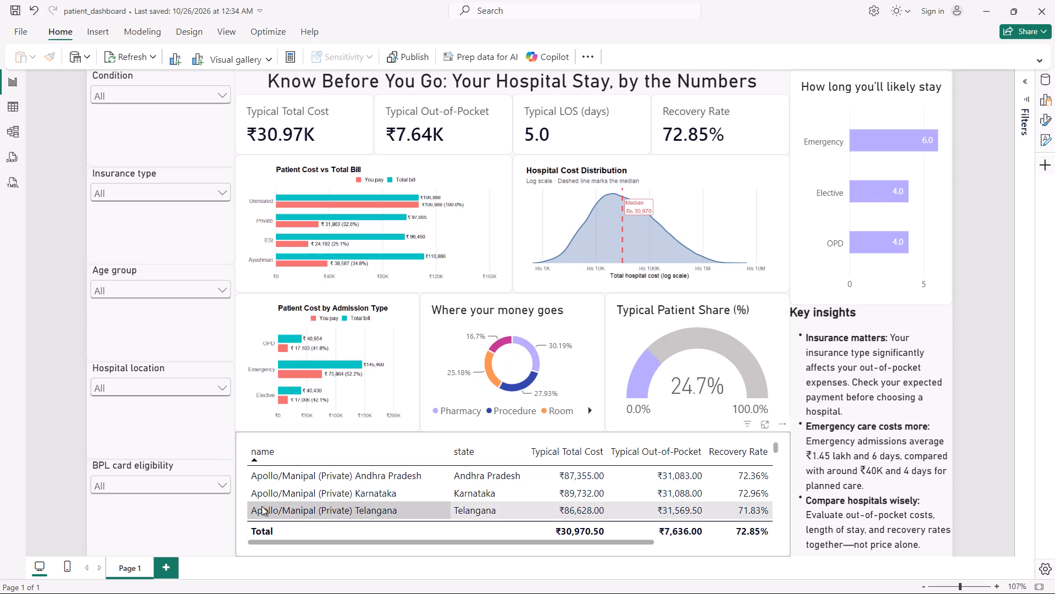
click(1000, 174)
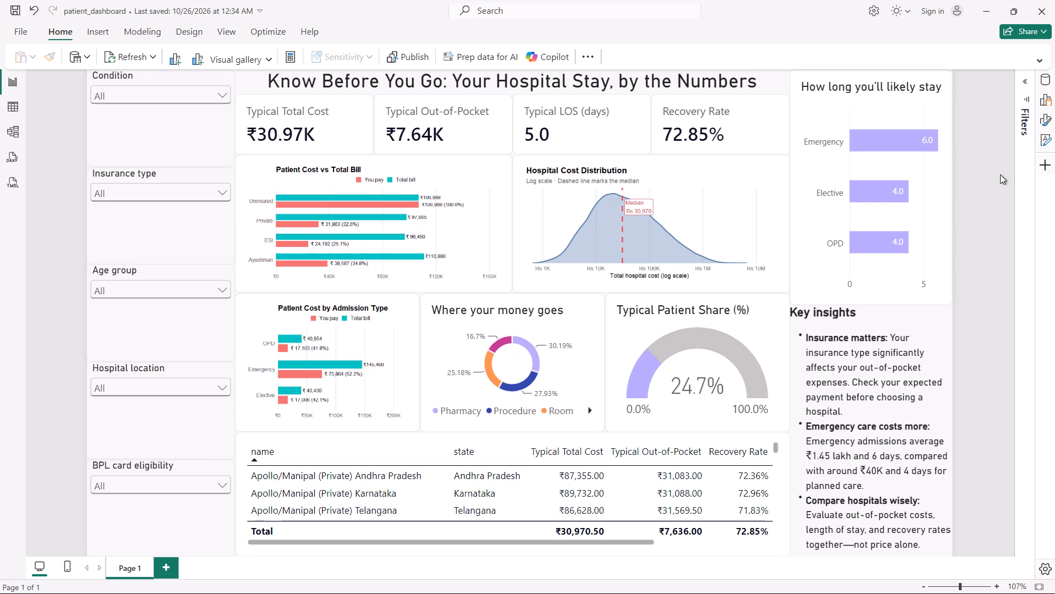
click(1000, 174)
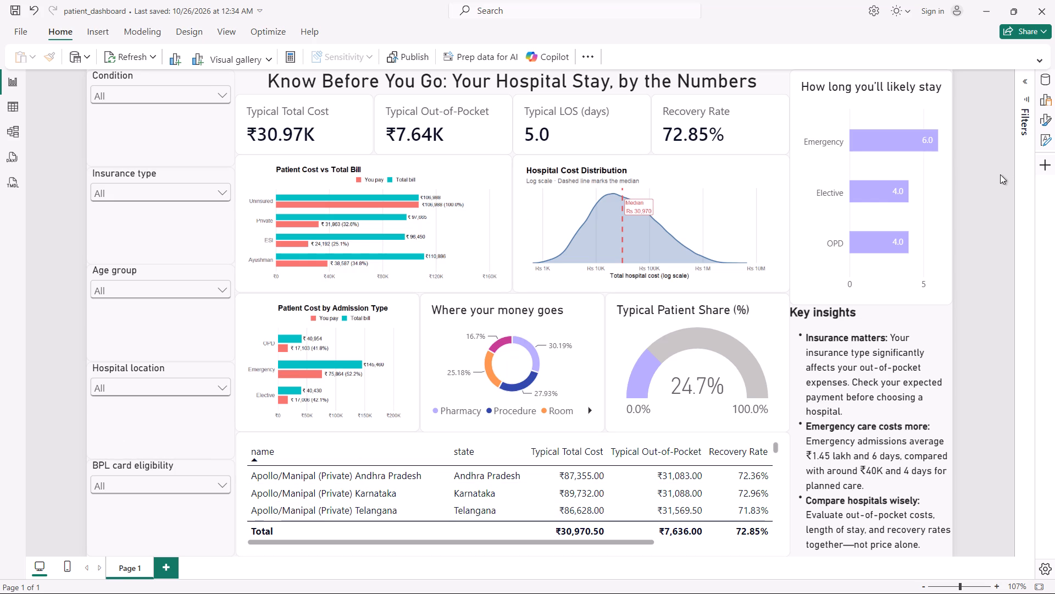